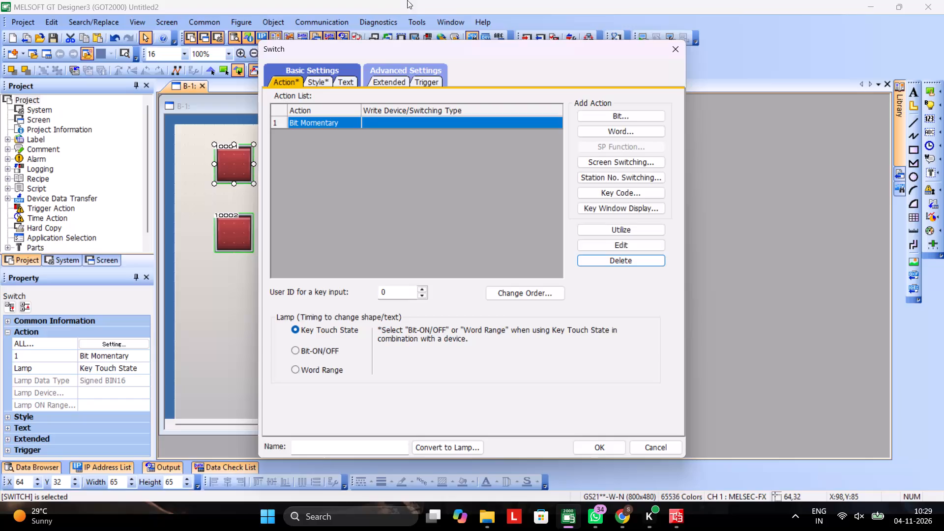
Close the switch settings and undo the earlier object placements until base screen B-1 is empty.
{"action": "left_click", "coordinate": [668, 50]}
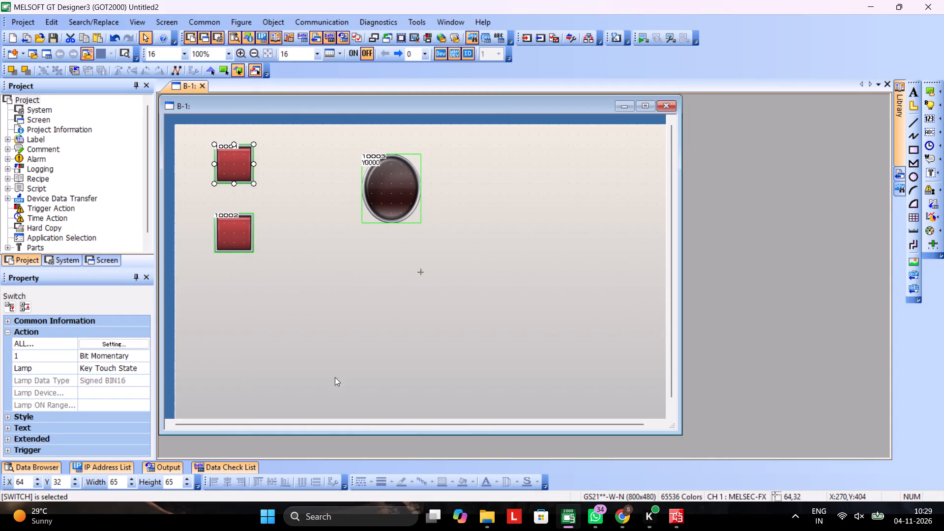
{"action": "key", "text": "ctrl+z"}
{"action": "key", "text": "ctrl+z"}
{"action": "key", "text": "ctrl+z"}
{"action": "key", "text": "ctrl+z"}
{"action": "key", "text": "ctrl+z"}
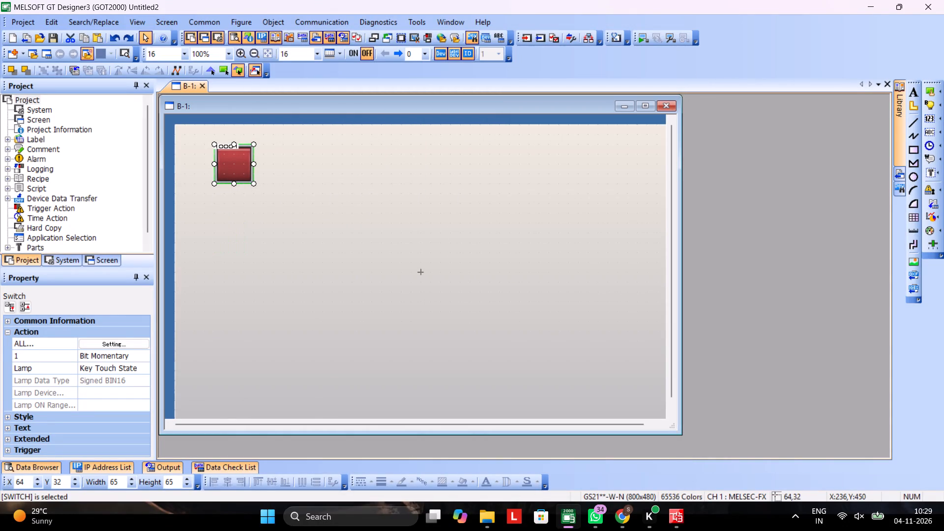
{"action": "key", "text": "ctrl+z"}
{"action": "key", "text": "ctrl+z"}
{"action": "key", "text": "ctrl+z"}
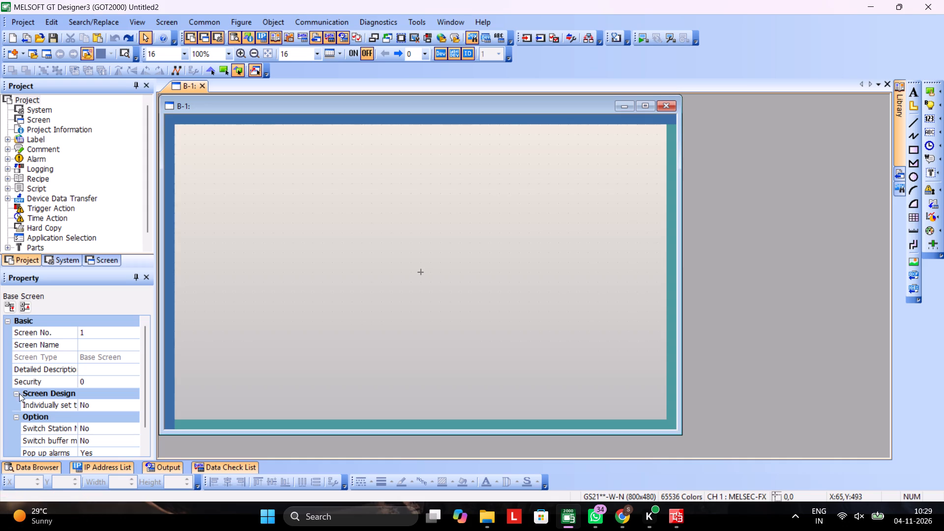
Place a bit lamp about 81 by 81 in the upper middle of the base screen, at about X 336, Y 48.
{"action": "left_click", "coordinate": [276, 21]}
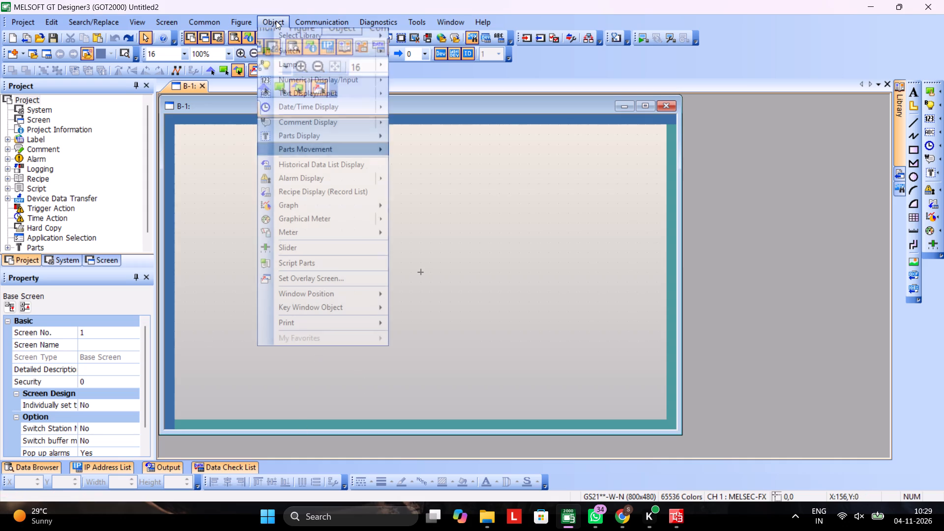
{"action": "left_click", "coordinate": [285, 63]}
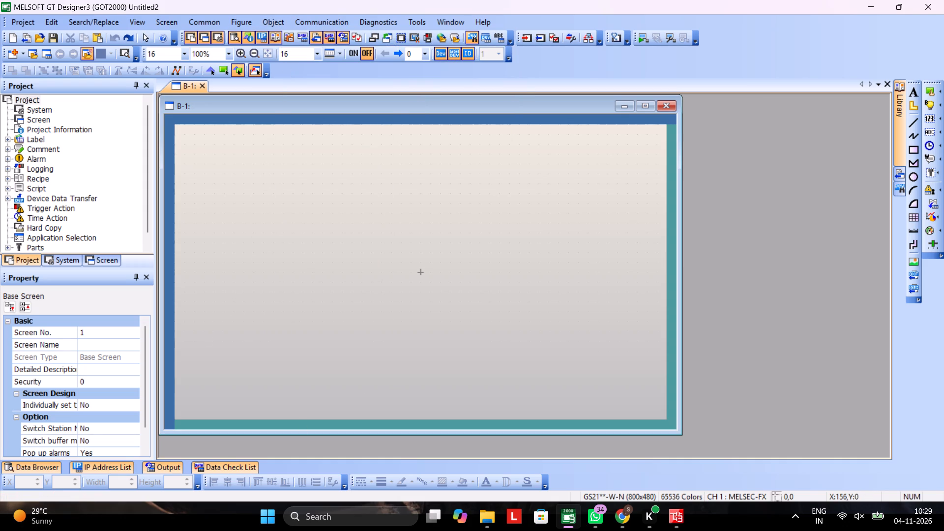
{"action": "left_click_drag", "start_coordinate": [383, 154], "coordinate": [408, 181]}
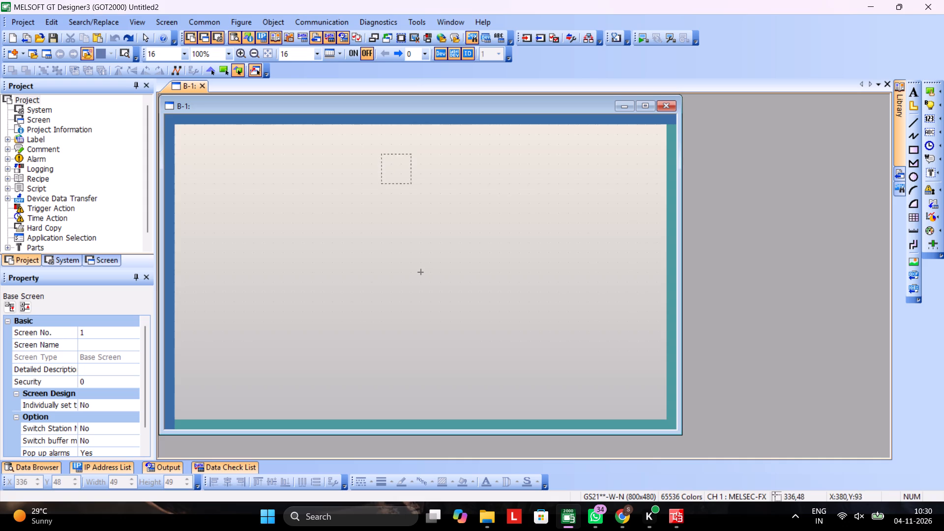
{"action": "left_click_drag", "start_coordinate": [408, 181], "coordinate": [428, 203]}
Duplicate the lamp twice to form a vertical column, with the copies at X 336, Y 160 and Y 272.
{"action": "key", "text": "ctrl+c"}
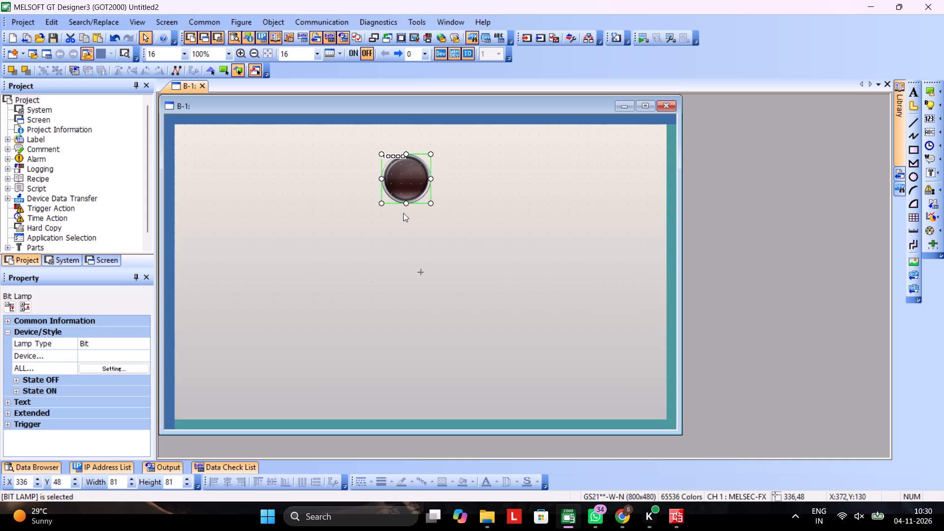
{"action": "key", "text": "ctrl+v"}
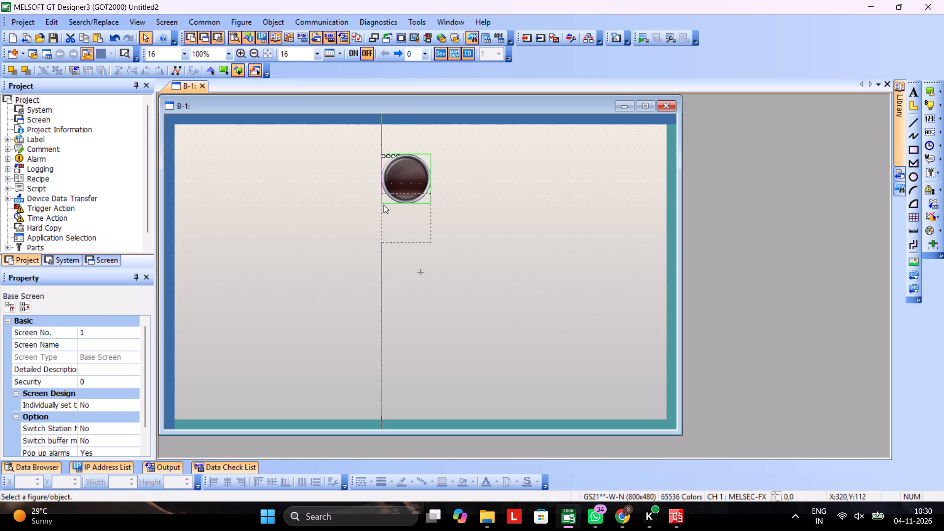
{"action": "left_click", "coordinate": [379, 221]}
{"action": "key", "text": "ctrl+c"}
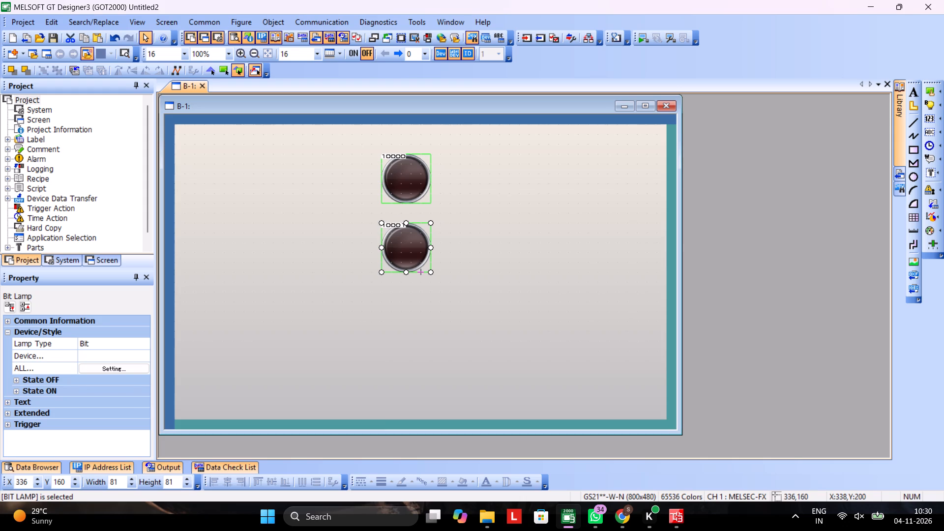
{"action": "left_click_drag", "start_coordinate": [402, 252], "coordinate": [399, 323]}
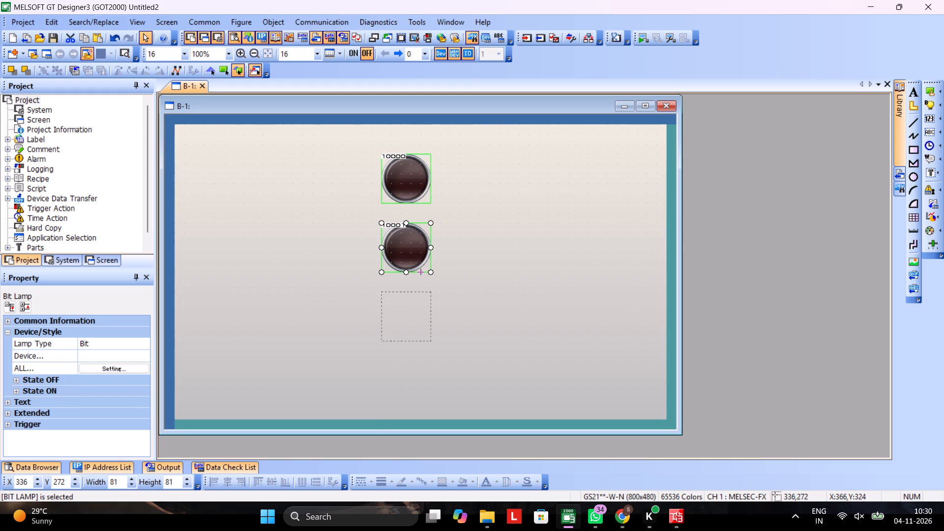
{"action": "left_click_drag", "start_coordinate": [399, 323], "coordinate": [401, 324]}
{"action": "key", "text": "ctrl+c"}
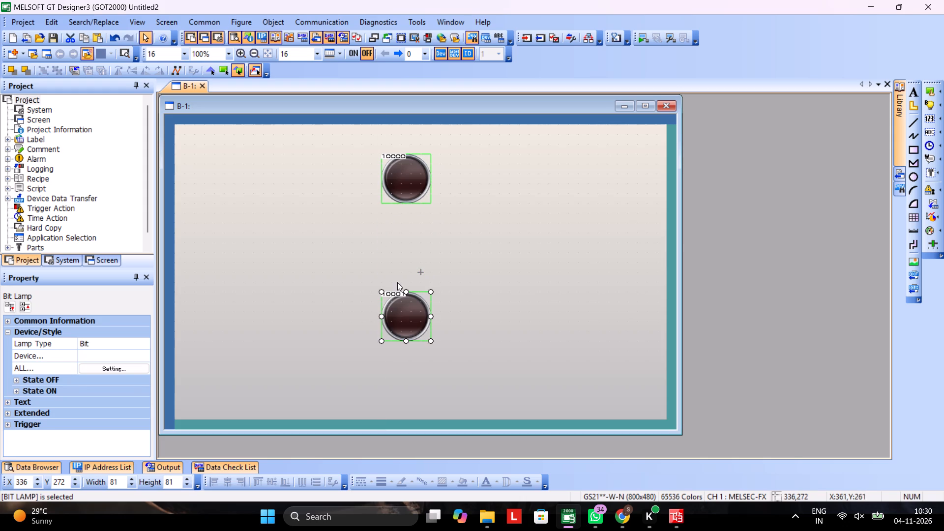
{"action": "key", "text": "ctrl+v"}
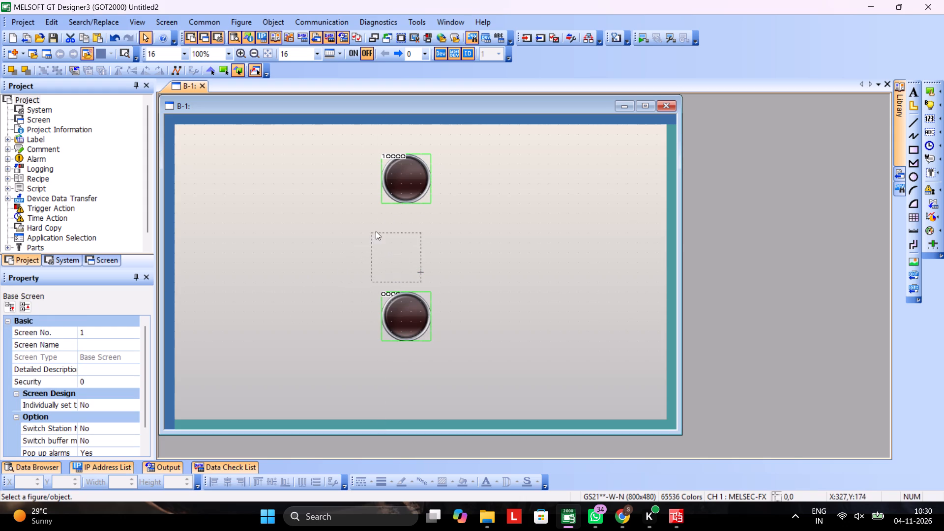
{"action": "left_click", "coordinate": [381, 229]}
{"action": "left_click_drag", "start_coordinate": [407, 251], "coordinate": [409, 239]}
Set the top lamp's shape color to Green for both the OFF and ON states.
{"action": "double_click", "coordinate": [409, 179]}
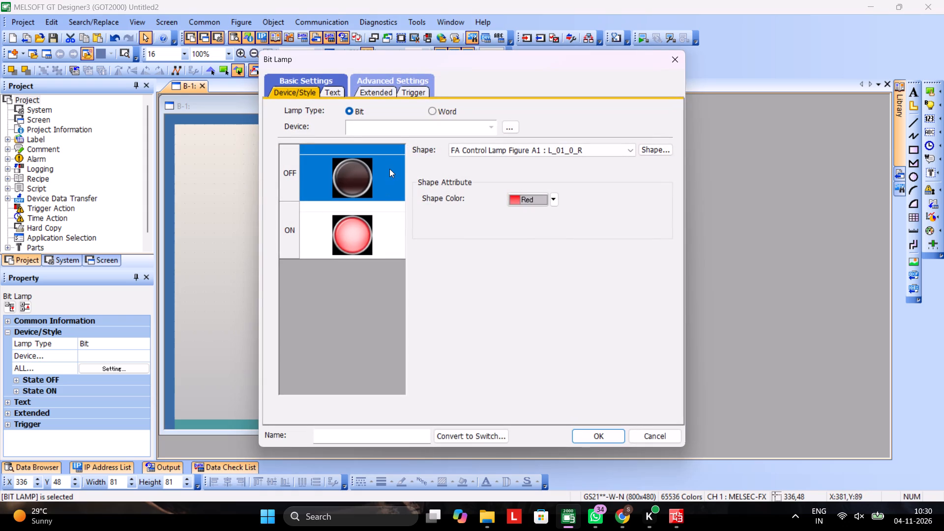
{"action": "left_click", "coordinate": [527, 199]}
{"action": "left_click", "coordinate": [527, 270]}
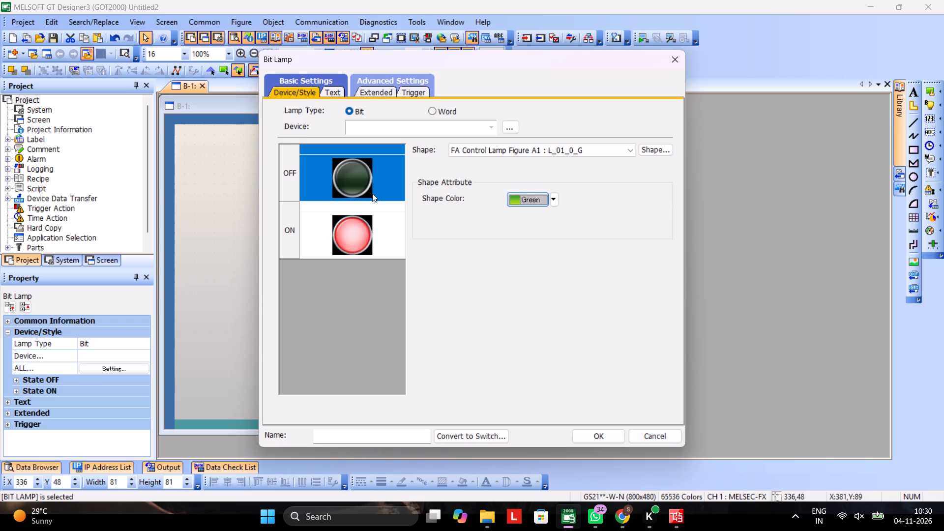
{"action": "left_click", "coordinate": [369, 229]}
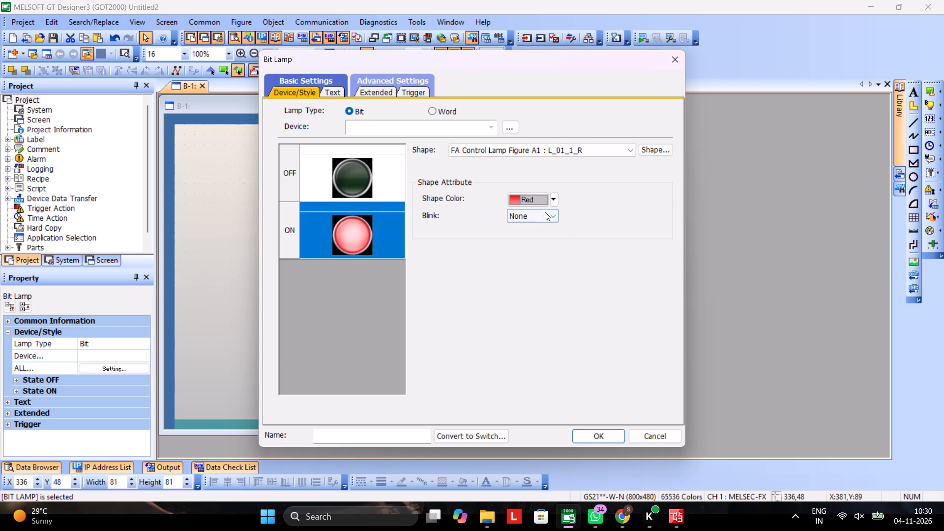
{"action": "double_click", "coordinate": [538, 204]}
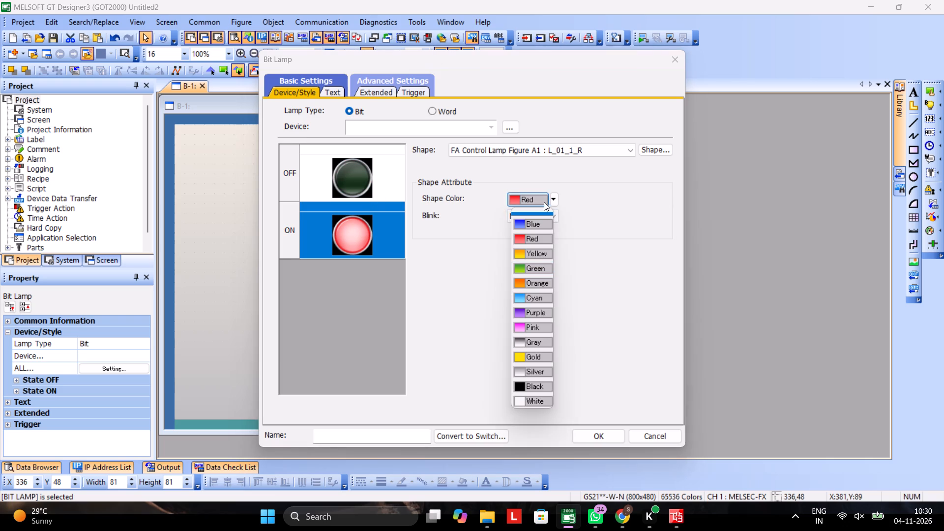
{"action": "left_click", "coordinate": [544, 270]}
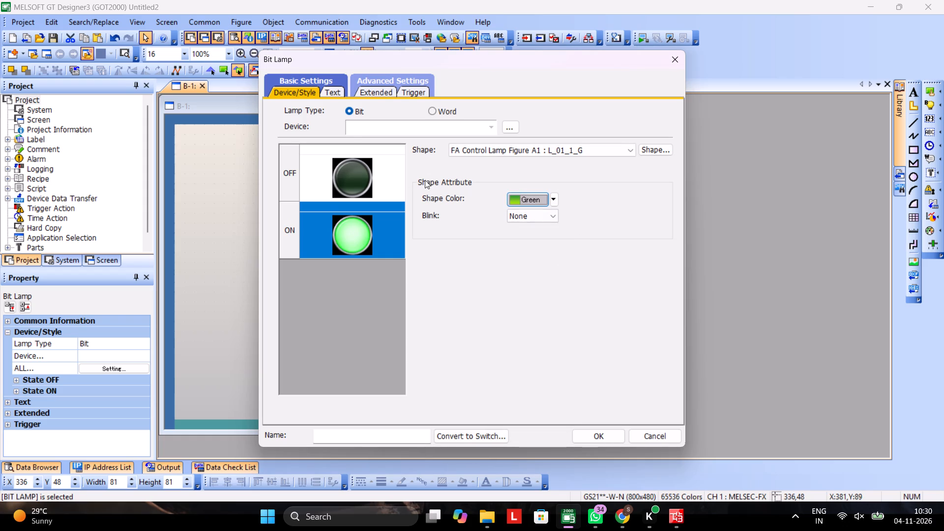
{"action": "left_click", "coordinate": [389, 177]}
{"action": "left_click", "coordinate": [520, 201]}
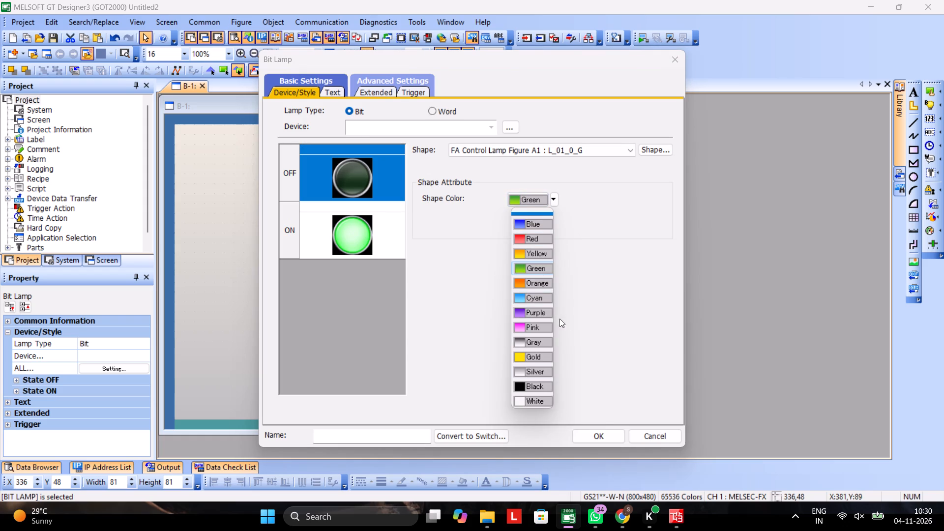
{"action": "left_click", "coordinate": [523, 384]}
{"action": "left_click", "coordinate": [522, 287]}
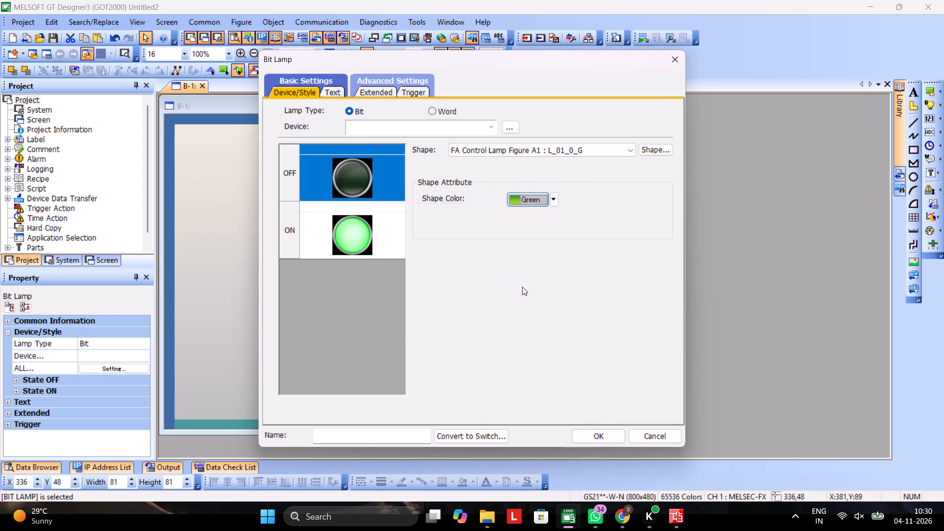
Assign device Y0000 to the top lamp and apply its settings.
{"action": "double_click", "coordinate": [384, 129]}
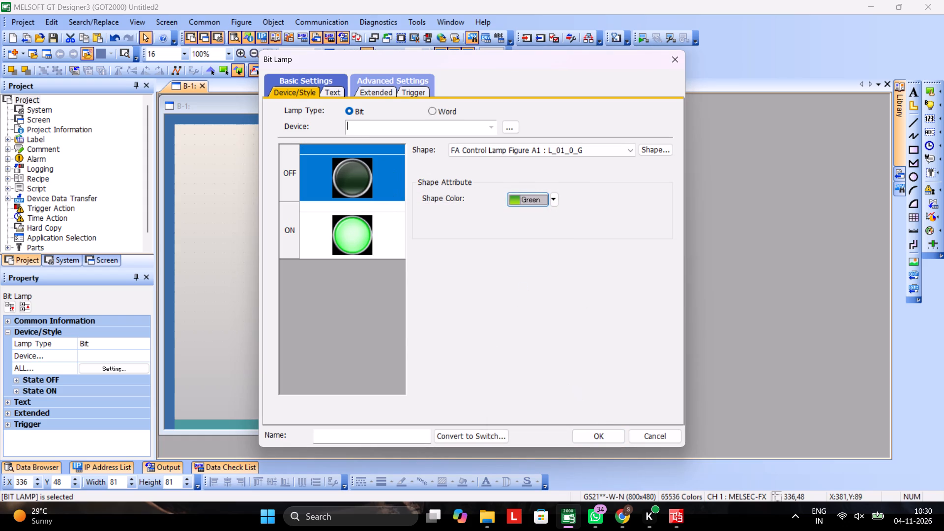
{"action": "left_click", "coordinate": [384, 129]}
{"action": "left_click", "coordinate": [384, 129], "text": "shift"}
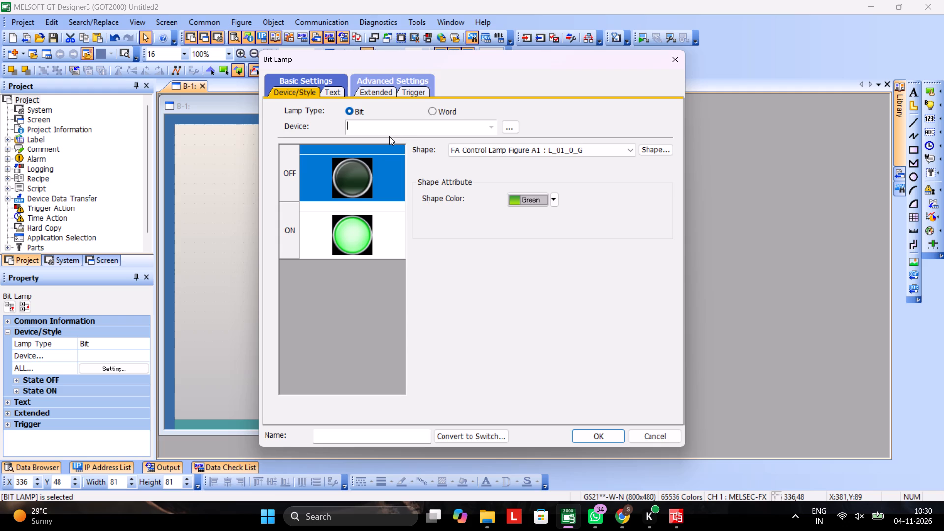
{"action": "left_click", "coordinate": [393, 129]}
{"action": "key", "text": "shift+d"}
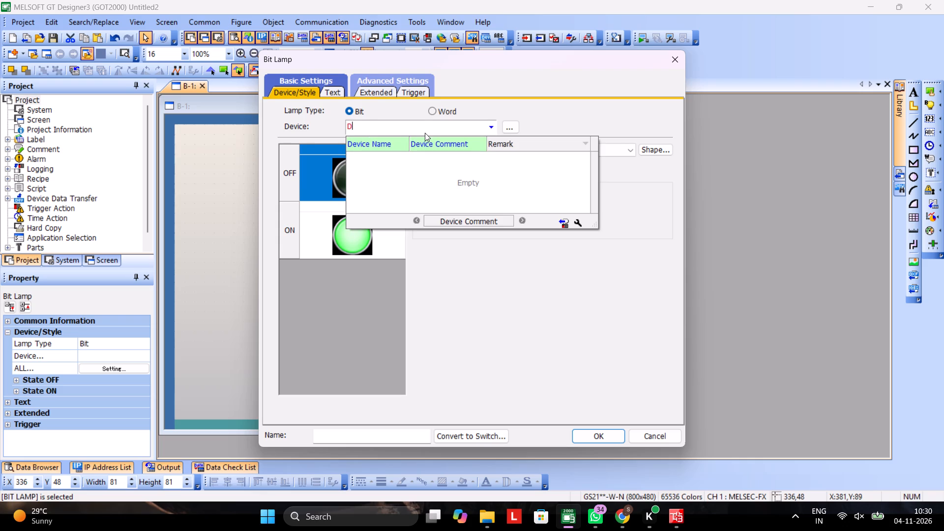
{"action": "key", "text": "BackSpace"}
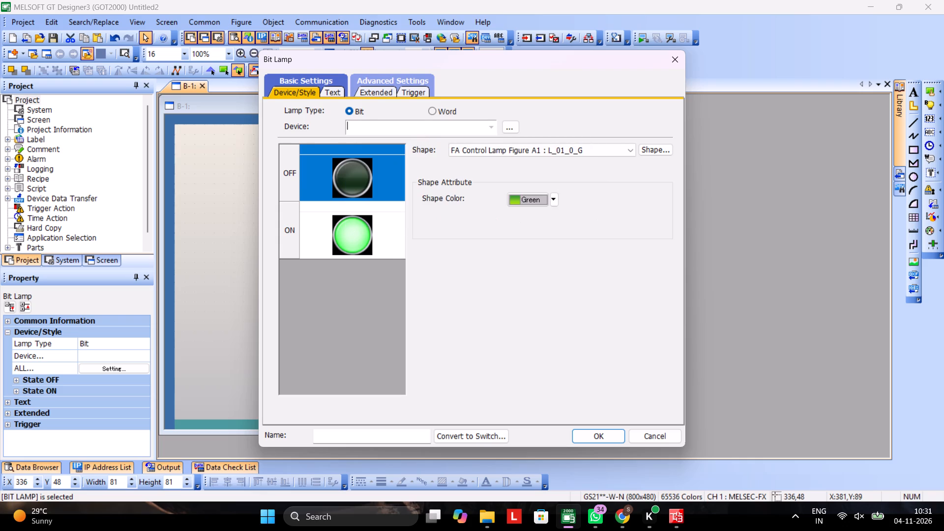
{"action": "key", "text": "m"}
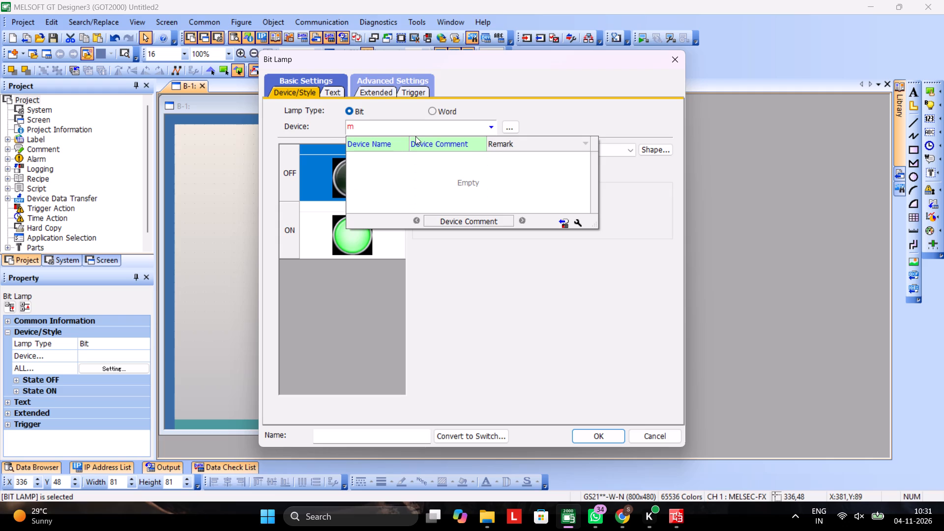
{"action": "key", "text": "BackSpace"}
{"action": "key", "text": "x"}
{"action": "key", "text": "BackSpace"}
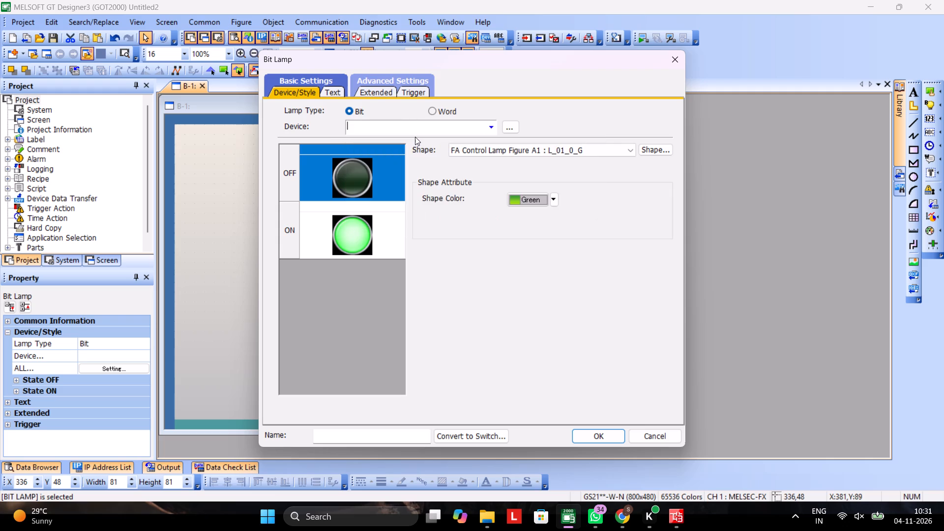
{"action": "key", "text": "y"}
{"action": "key", "text": "0"}
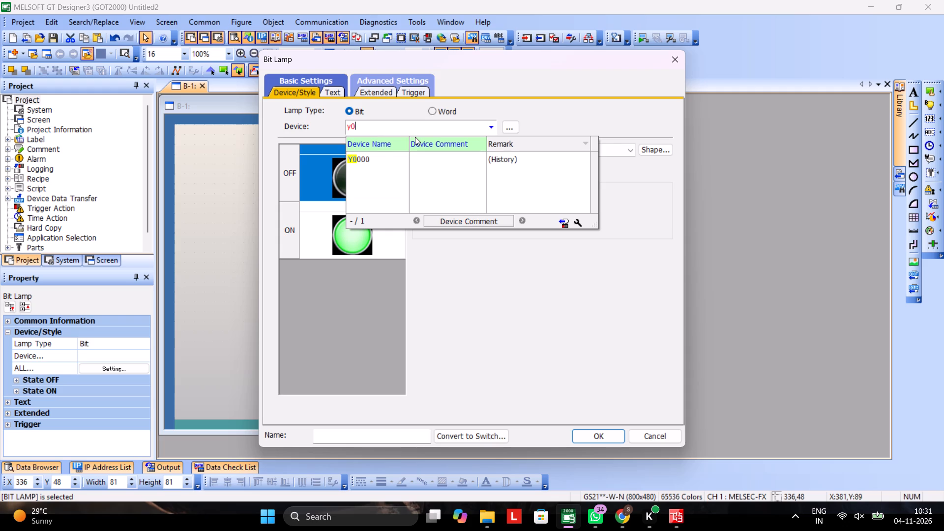
{"action": "left_click", "coordinate": [375, 162]}
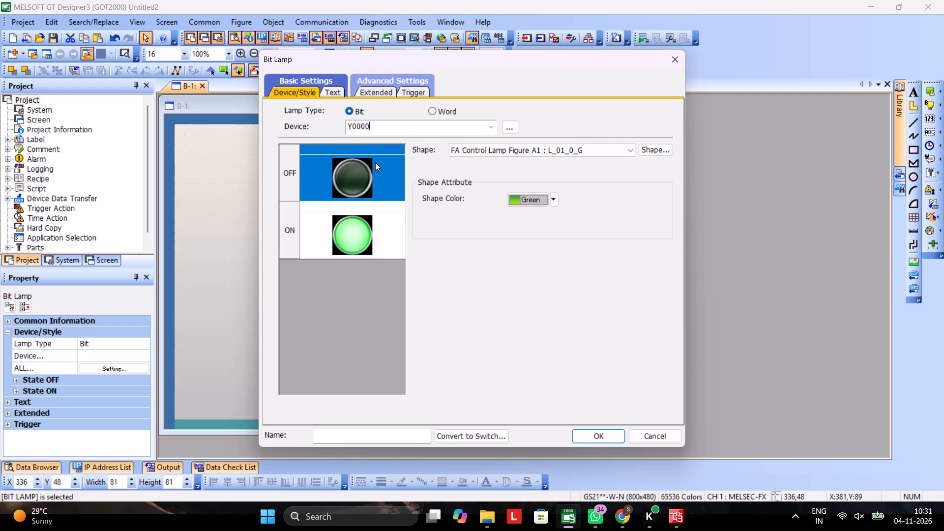
{"action": "left_click", "coordinate": [591, 434]}
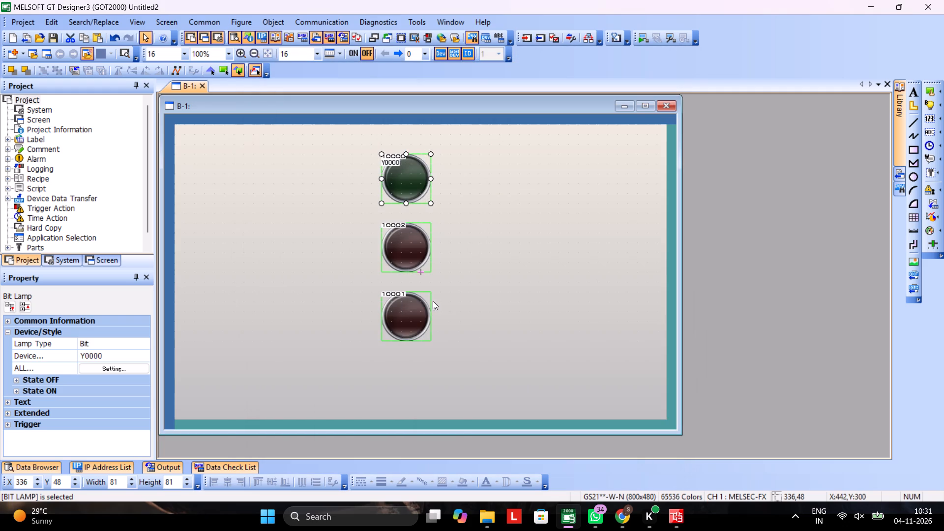
Assign device Y0002 to the middle bit lamp.
{"action": "double_click", "coordinate": [407, 253]}
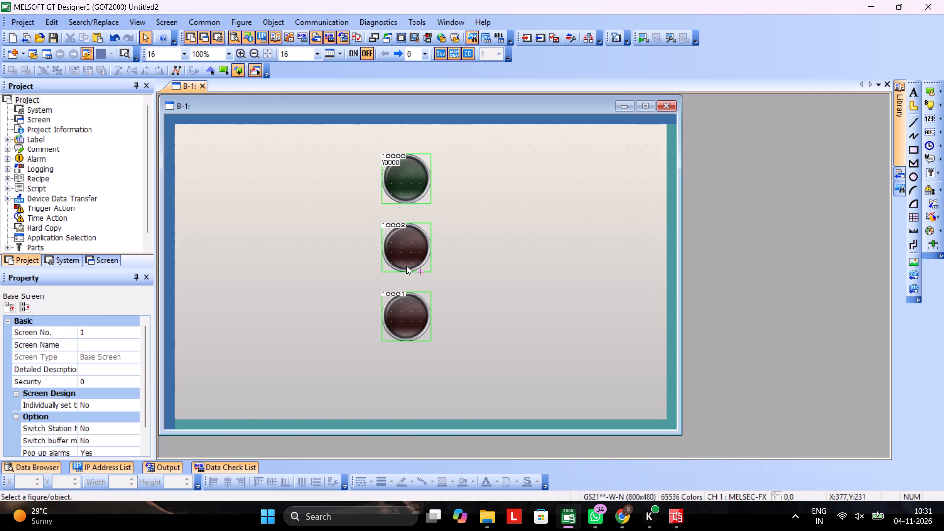
{"action": "double_click", "coordinate": [406, 253]}
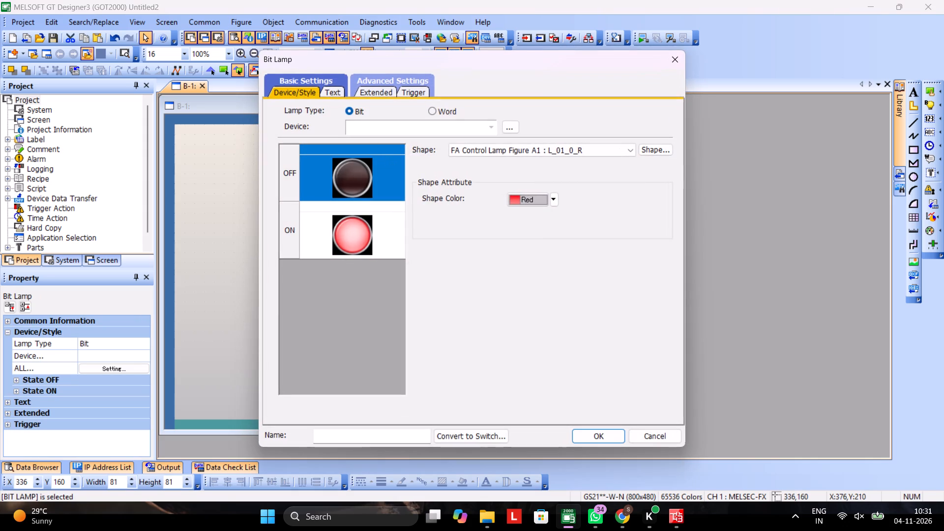
{"action": "left_click", "coordinate": [373, 131]}
{"action": "type", "text": "yo"}
{"action": "key", "text": "o"}
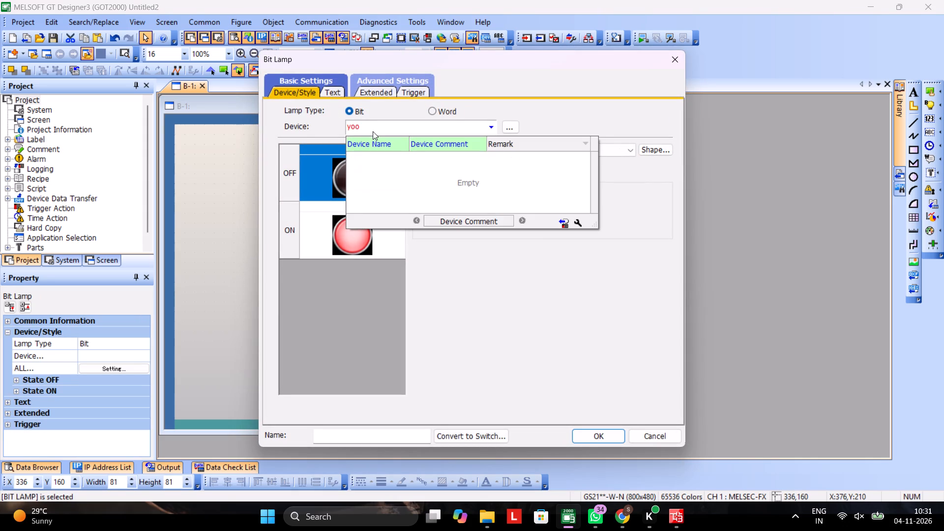
{"action": "key", "text": "o"}
{"action": "key", "text": "BackSpace"}
{"action": "key", "text": "BackSpace"}
{"action": "key", "text": "BackSpace"}
{"action": "left_click", "coordinate": [372, 162]}
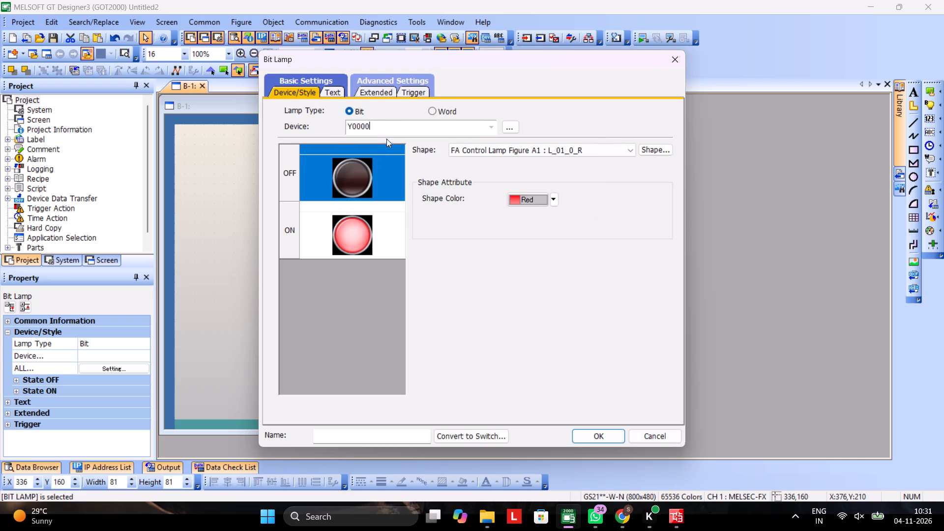
{"action": "key", "text": "BackSpace"}
{"action": "key", "text": "1"}
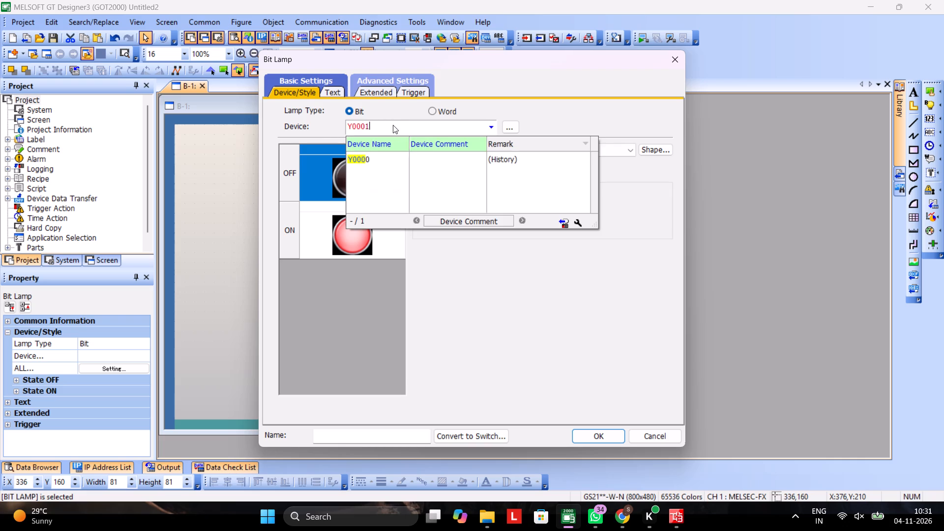
{"action": "key", "text": "BackSpace"}
{"action": "key", "text": "2"}
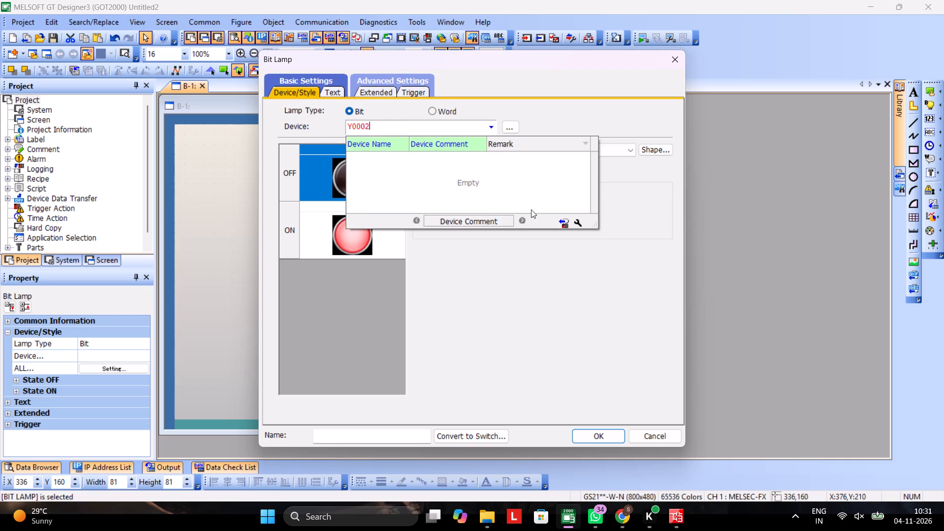
{"action": "left_click", "coordinate": [479, 273]}
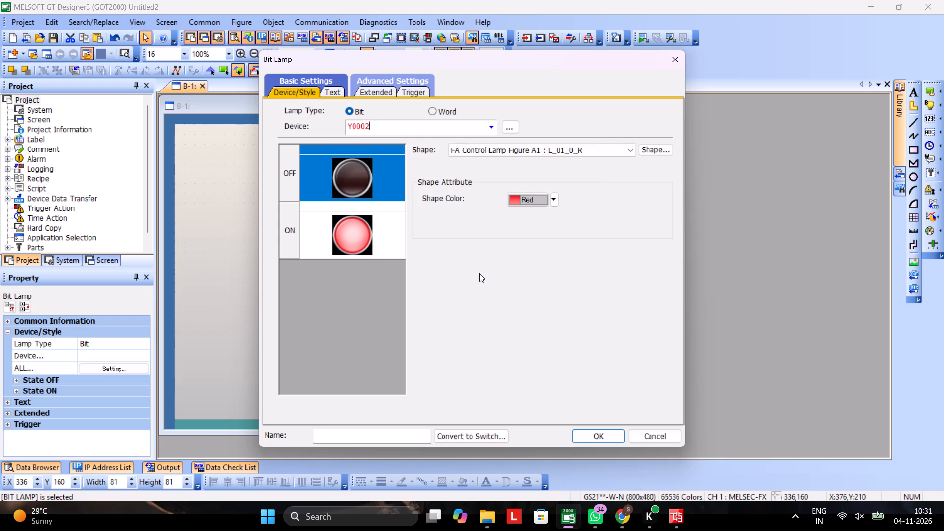
Set the middle lamp's shape color to Yellow for both the OFF and ON states.
{"action": "left_click", "coordinate": [527, 202]}
{"action": "left_click", "coordinate": [535, 251]}
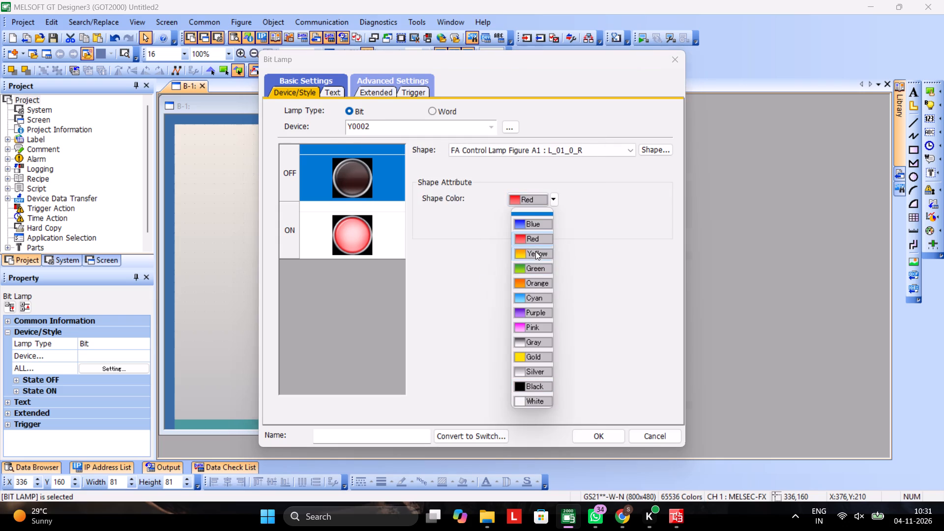
{"action": "left_click", "coordinate": [362, 234]}
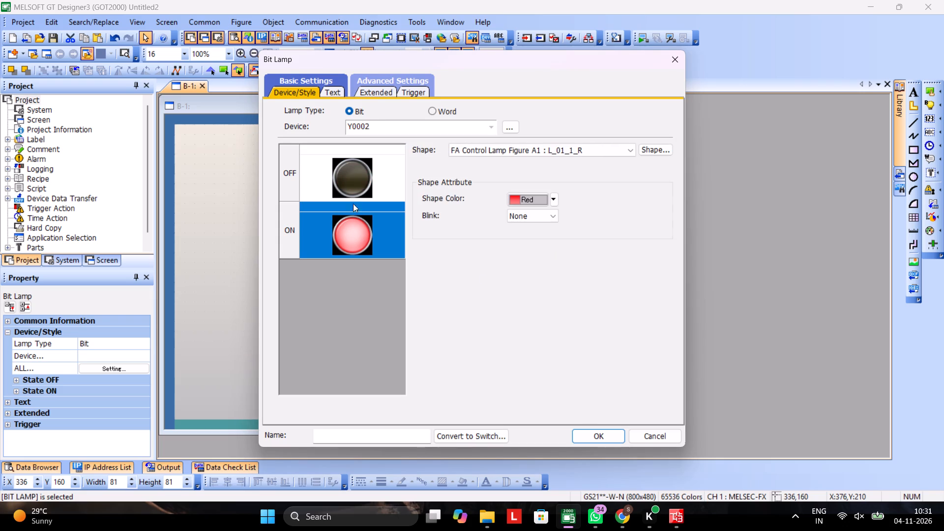
{"action": "left_click", "coordinate": [531, 195]}
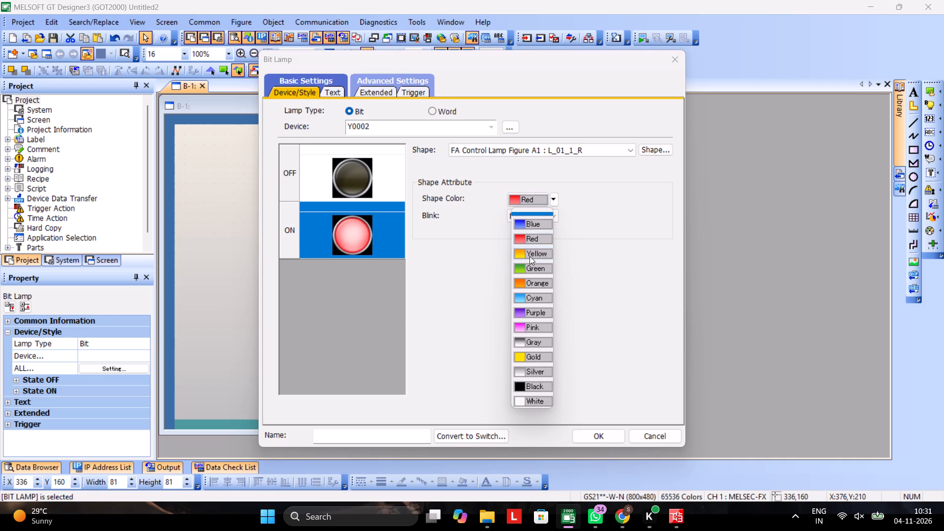
{"action": "left_click", "coordinate": [530, 255]}
{"action": "left_click", "coordinate": [354, 187]}
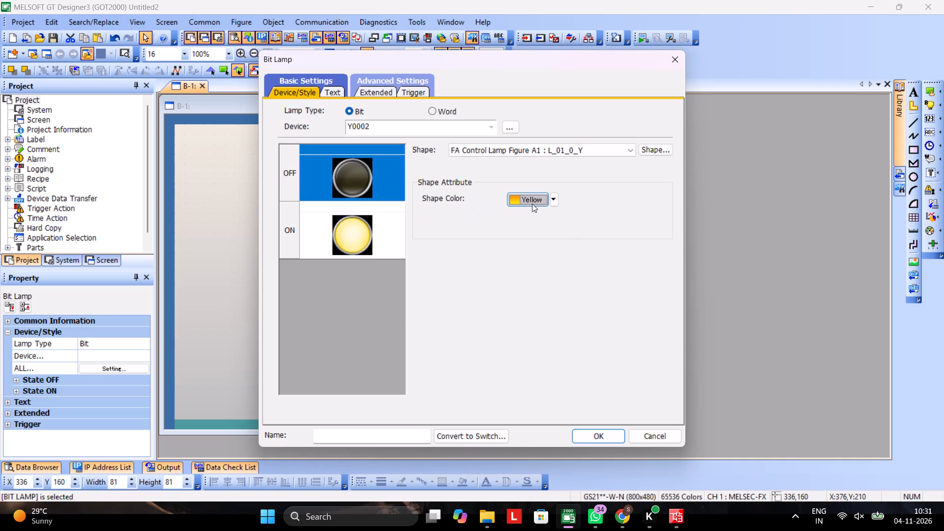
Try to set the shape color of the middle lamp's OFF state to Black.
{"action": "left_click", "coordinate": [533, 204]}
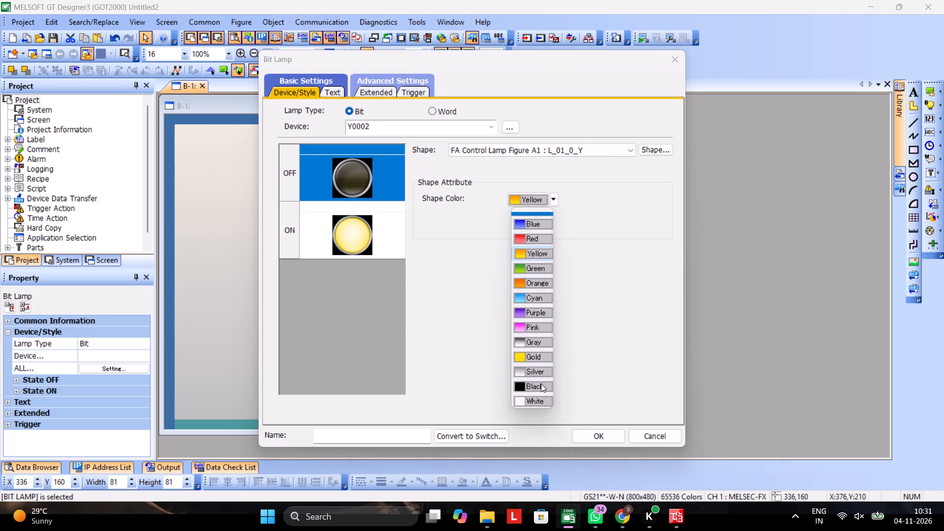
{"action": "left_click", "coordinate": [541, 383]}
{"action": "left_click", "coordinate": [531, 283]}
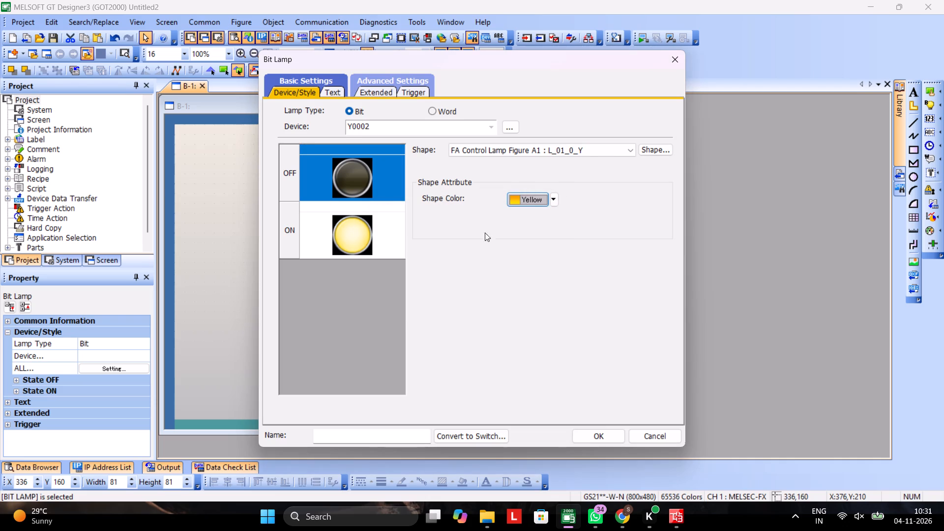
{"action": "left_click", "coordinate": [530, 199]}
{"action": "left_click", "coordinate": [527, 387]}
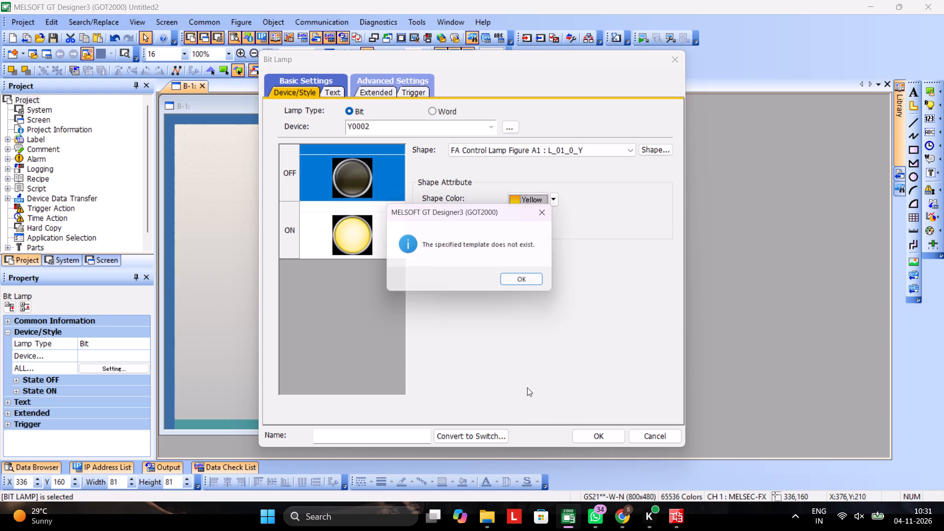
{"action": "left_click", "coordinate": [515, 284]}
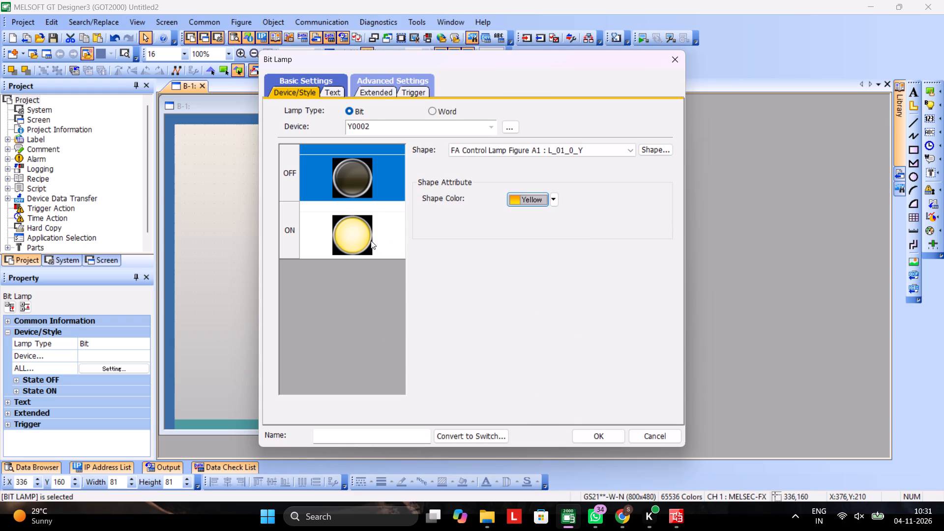
Check the middle lamp's OFF and ON states and apply its settings.
{"action": "left_click", "coordinate": [371, 240]}
{"action": "left_click", "coordinate": [378, 189]}
{"action": "left_click", "coordinate": [372, 231]}
{"action": "left_click", "coordinate": [386, 160]}
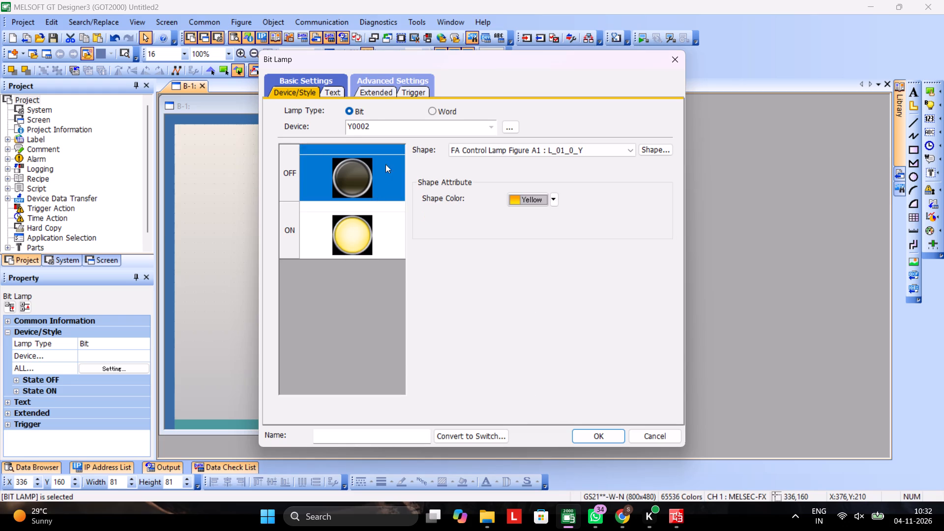
{"action": "left_click", "coordinate": [372, 227]}
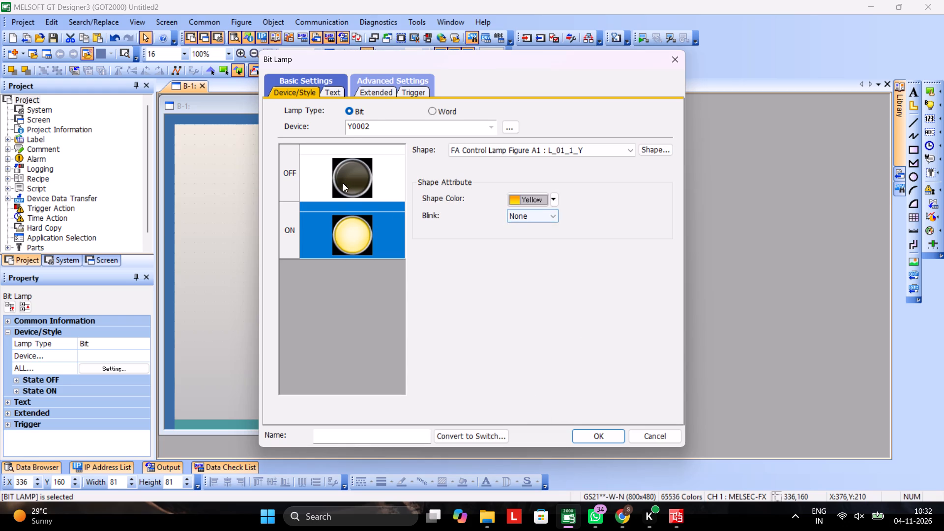
{"action": "left_click", "coordinate": [343, 183]}
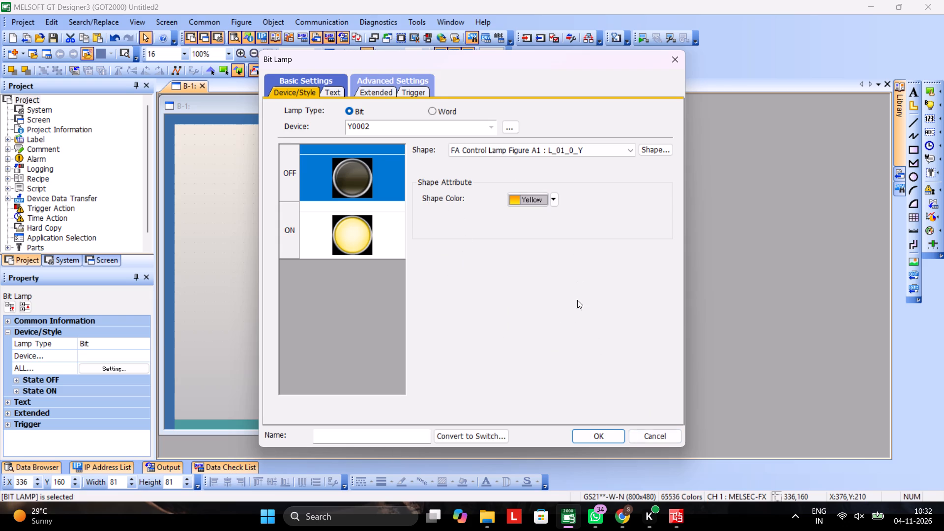
{"action": "left_click", "coordinate": [589, 435]}
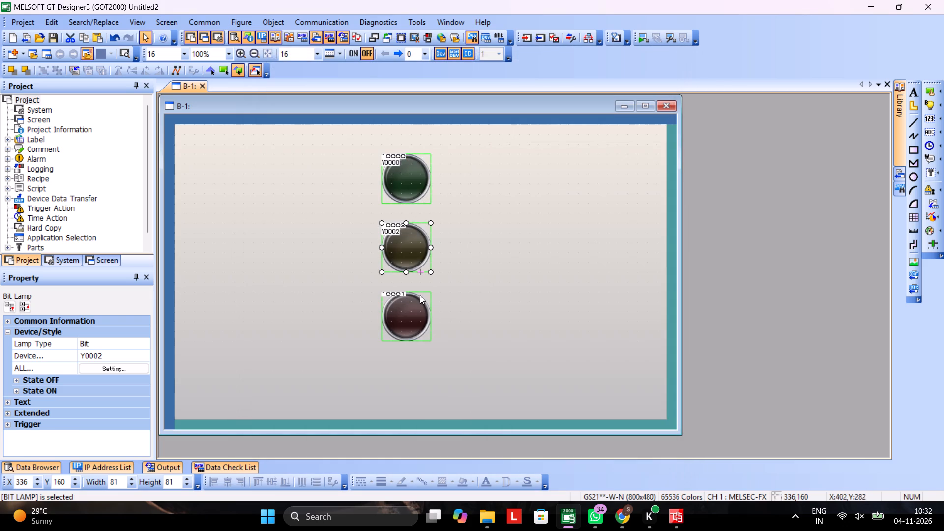
{"action": "left_click", "coordinate": [563, 244]}
Assign device Y0004 to the bottom bit lamp and apply its settings.
{"action": "double_click", "coordinate": [403, 316]}
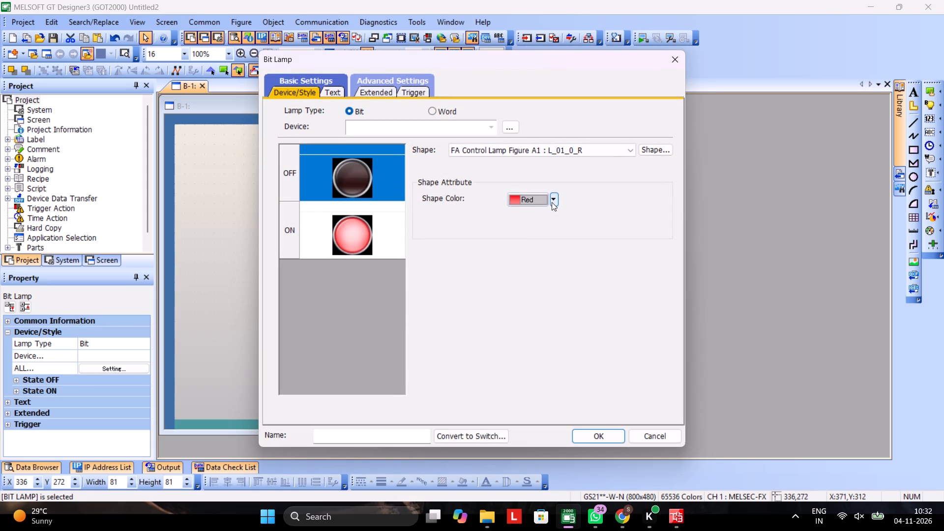
{"action": "left_click", "coordinate": [374, 131]}
{"action": "key", "text": "y"}
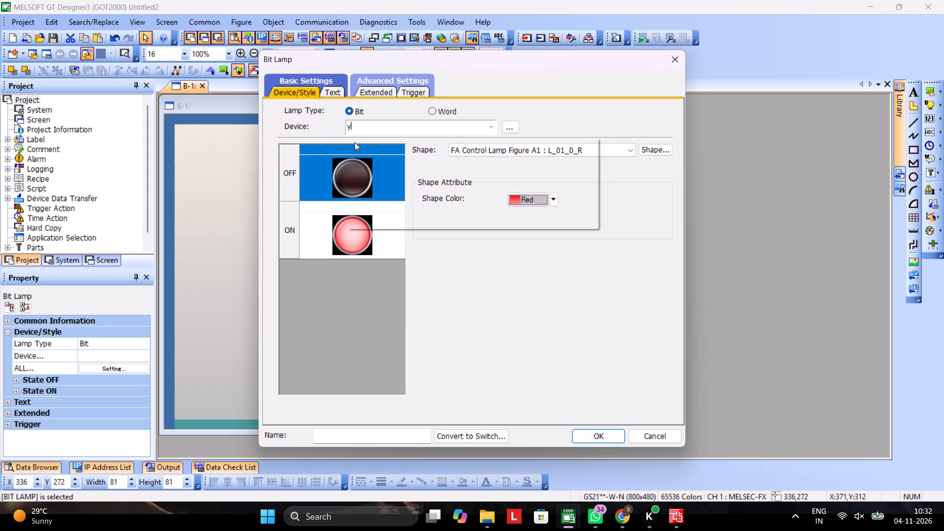
{"action": "key", "text": "0"}
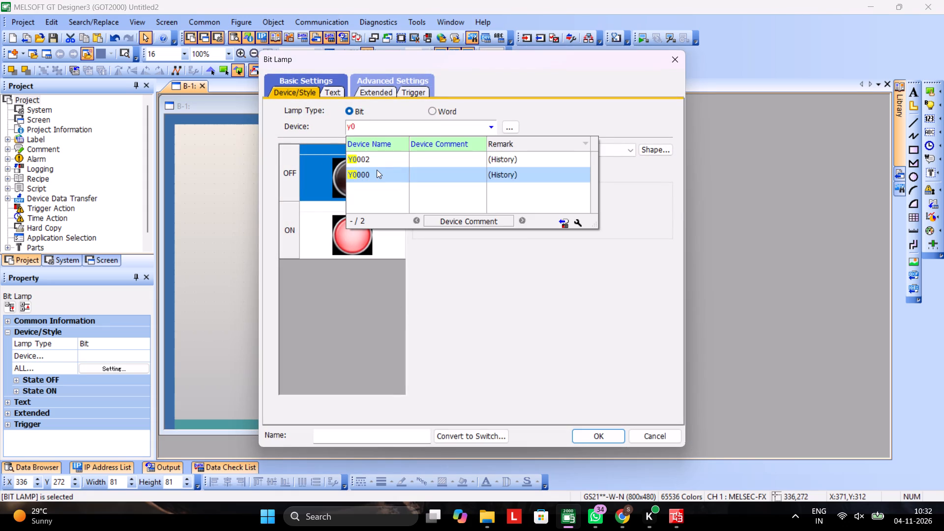
{"action": "left_click", "coordinate": [377, 170]}
{"action": "key", "text": "BackSpace"}
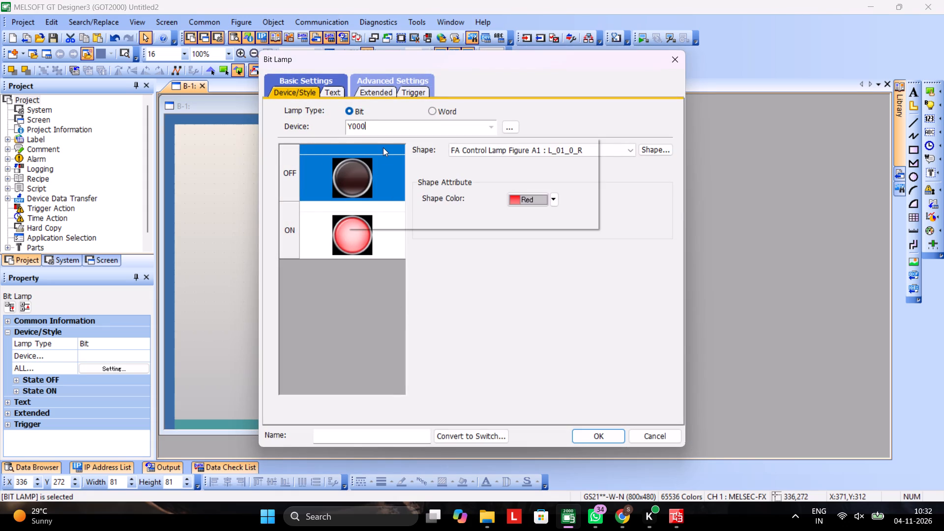
{"action": "key", "text": "4"}
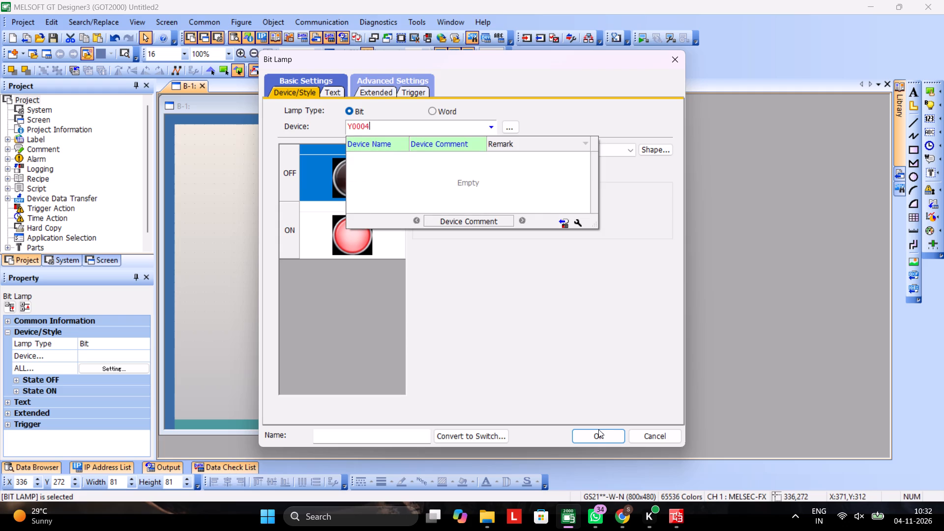
{"action": "left_click", "coordinate": [597, 437]}
{"action": "left_click", "coordinate": [579, 432]}
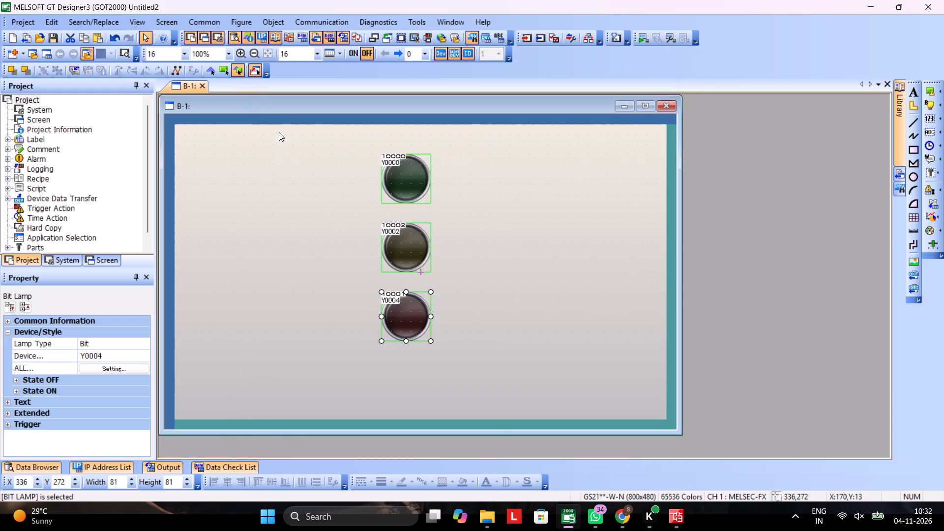
{"action": "left_click", "coordinate": [480, 180]}
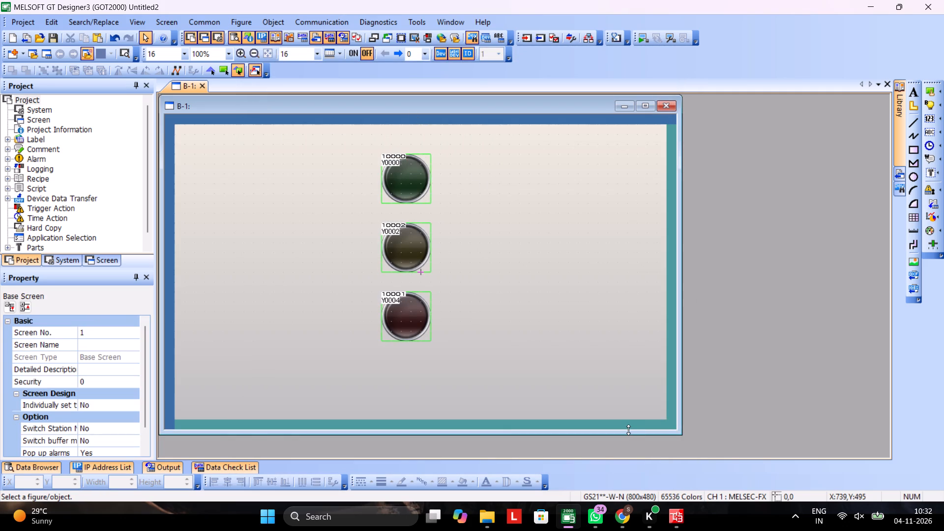
Switch to the ladder project in GX Works3 and rebuild all of its programs with label assignments retained.
{"action": "key", "text": "alt+Tab"}
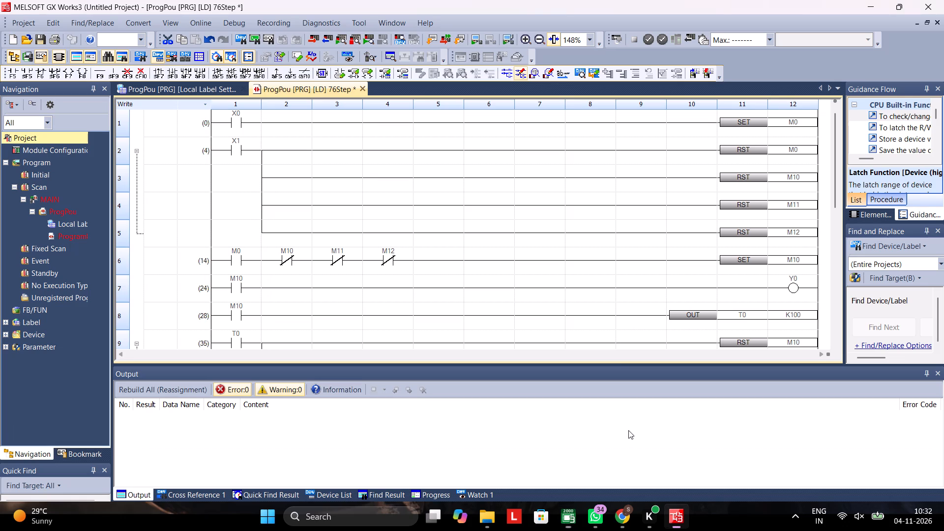
{"action": "left_click", "coordinate": [155, 23]}
{"action": "left_click", "coordinate": [161, 66]}
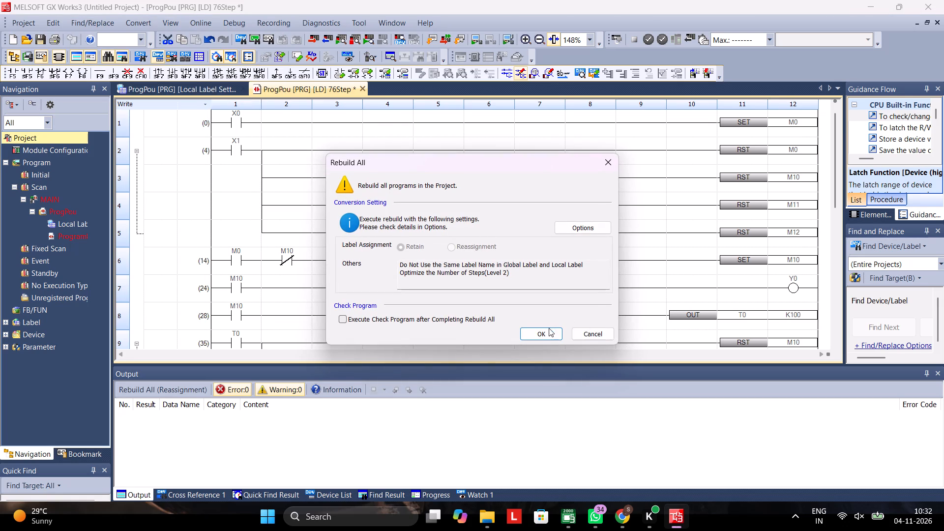
{"action": "left_click", "coordinate": [548, 334]}
Start the simulation of the rebuilt ladder program in GX Simulator3.
{"action": "double_click", "coordinate": [231, 22]}
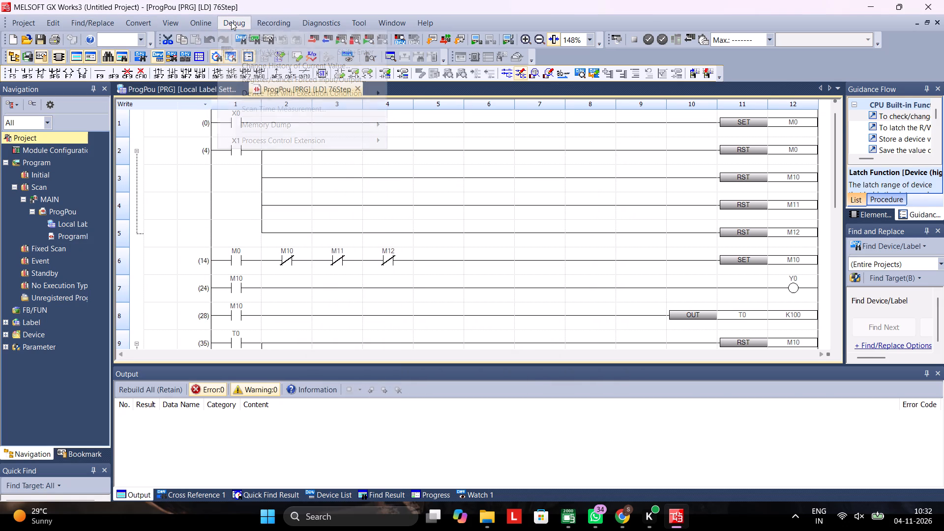
{"action": "left_click", "coordinate": [271, 40]}
{"action": "left_click", "coordinate": [436, 41]}
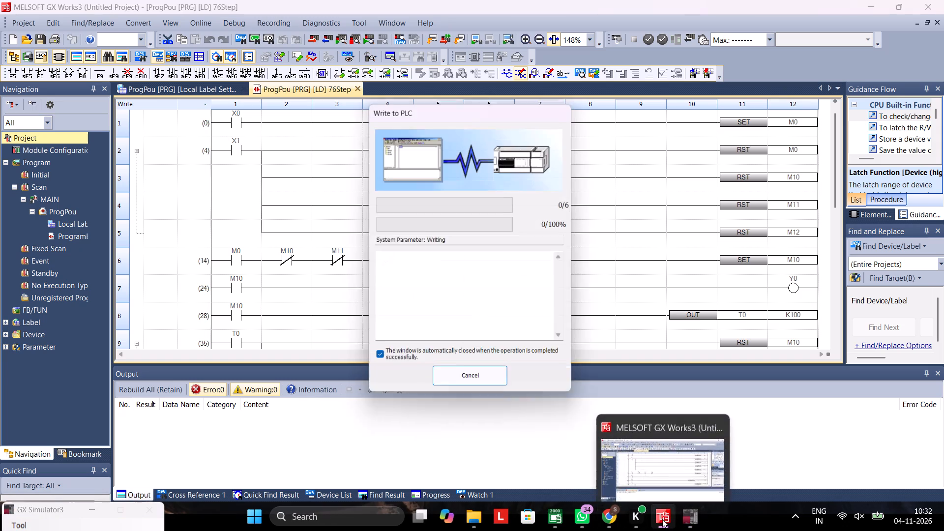
Switch back to the base screen with the three lamps in GT Designer3.
{"action": "left_click", "coordinate": [561, 520]}
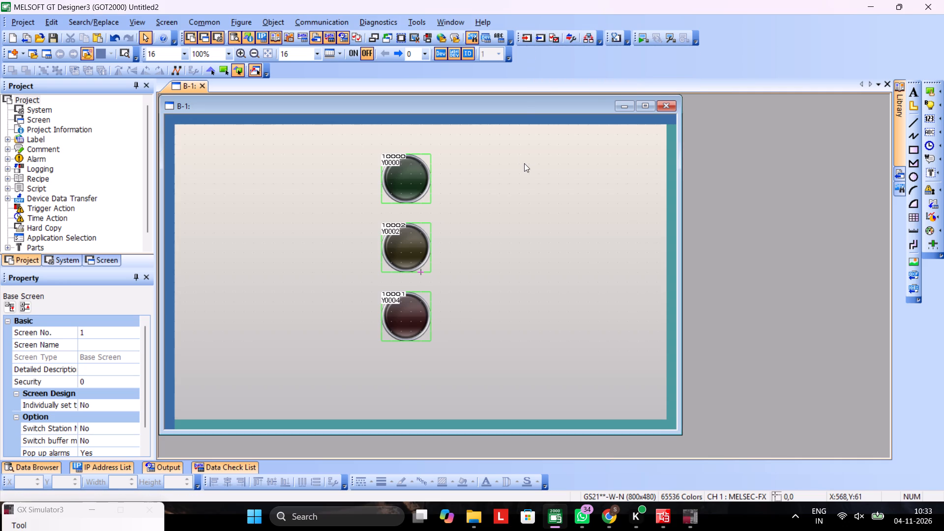
{"action": "key", "text": "alt+Tab"}
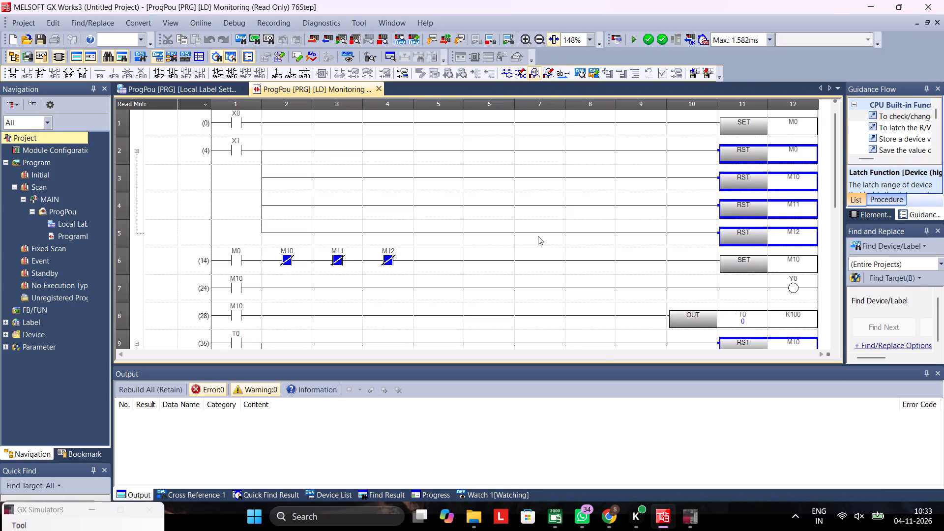
{"action": "key", "text": "alt+Tab"}
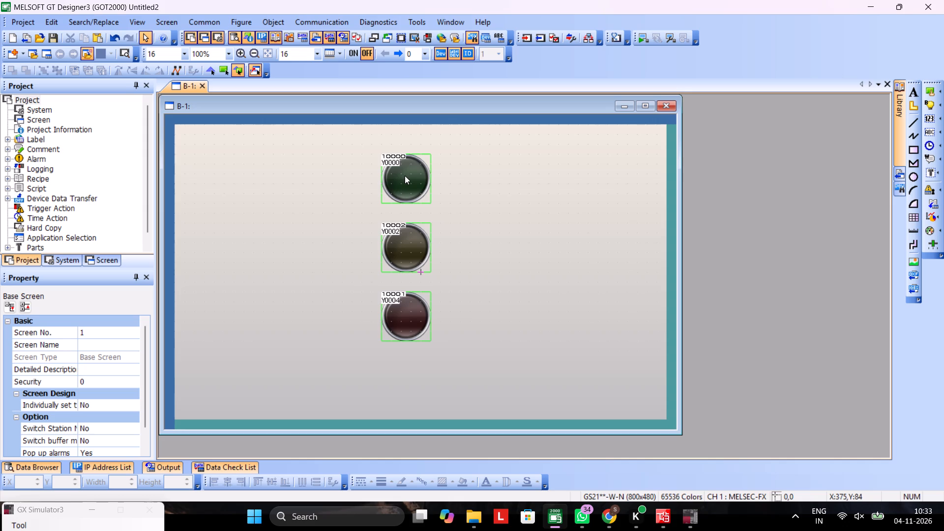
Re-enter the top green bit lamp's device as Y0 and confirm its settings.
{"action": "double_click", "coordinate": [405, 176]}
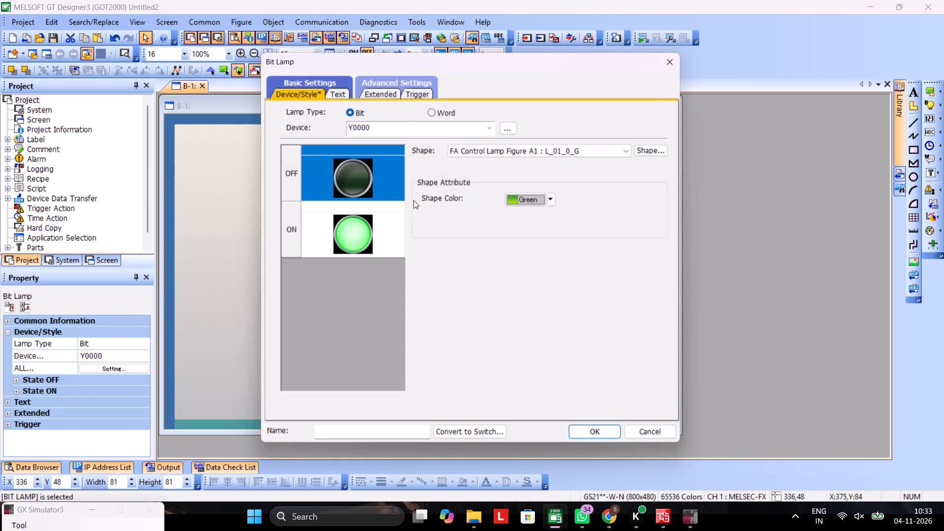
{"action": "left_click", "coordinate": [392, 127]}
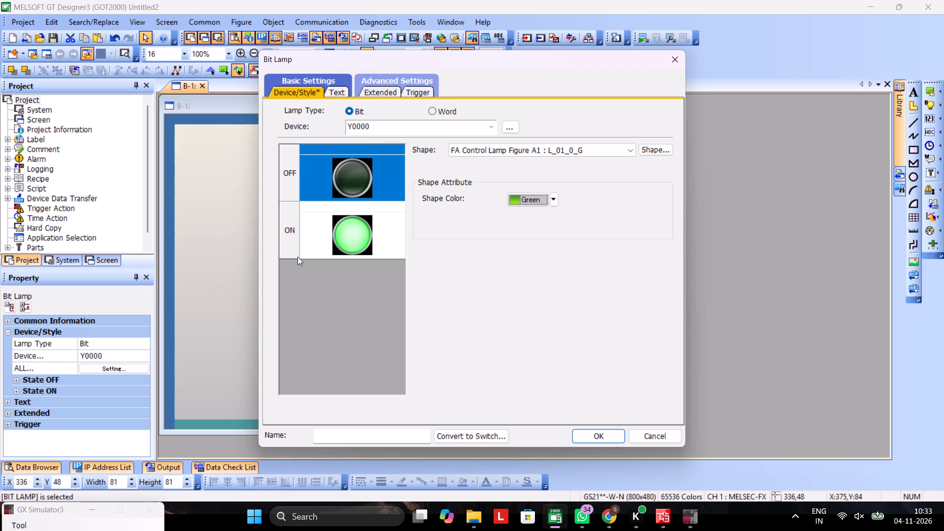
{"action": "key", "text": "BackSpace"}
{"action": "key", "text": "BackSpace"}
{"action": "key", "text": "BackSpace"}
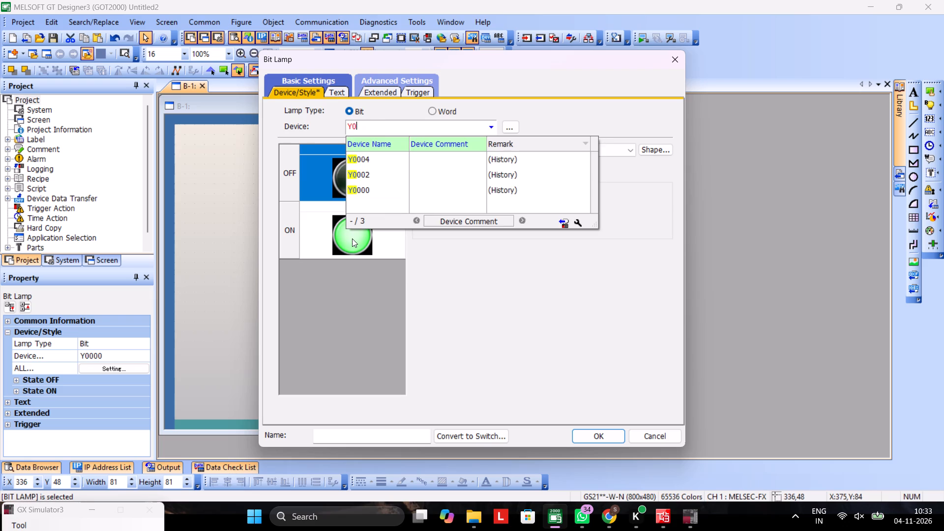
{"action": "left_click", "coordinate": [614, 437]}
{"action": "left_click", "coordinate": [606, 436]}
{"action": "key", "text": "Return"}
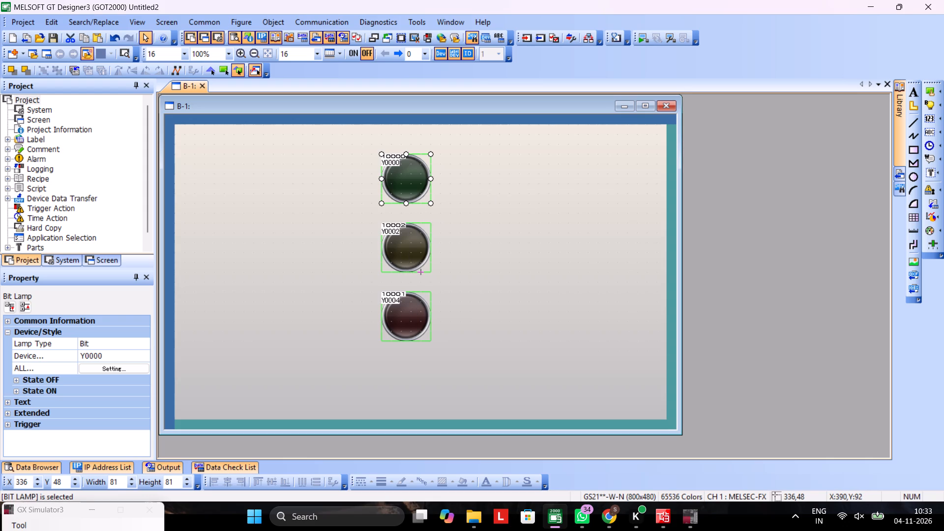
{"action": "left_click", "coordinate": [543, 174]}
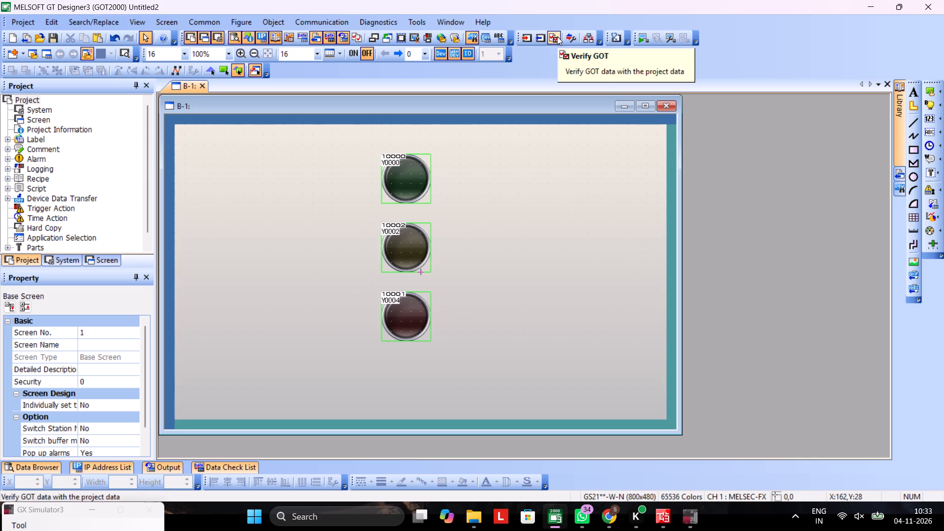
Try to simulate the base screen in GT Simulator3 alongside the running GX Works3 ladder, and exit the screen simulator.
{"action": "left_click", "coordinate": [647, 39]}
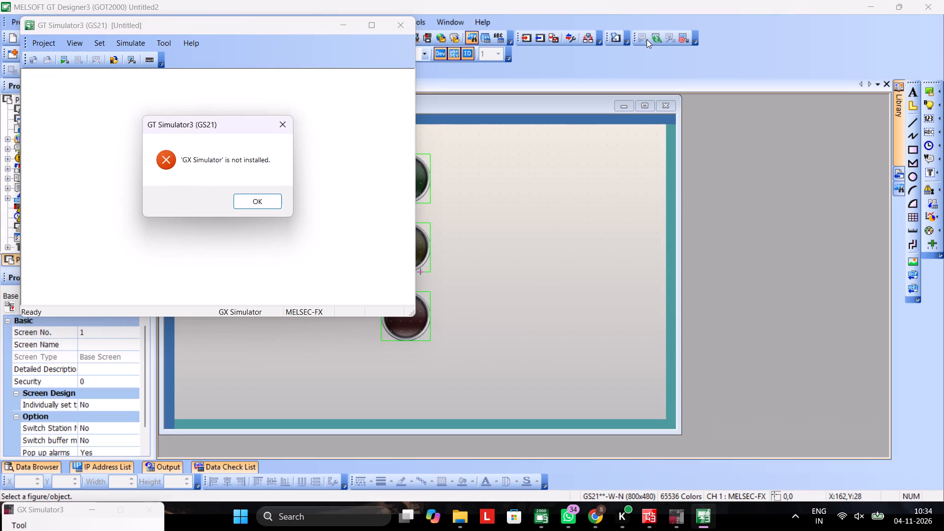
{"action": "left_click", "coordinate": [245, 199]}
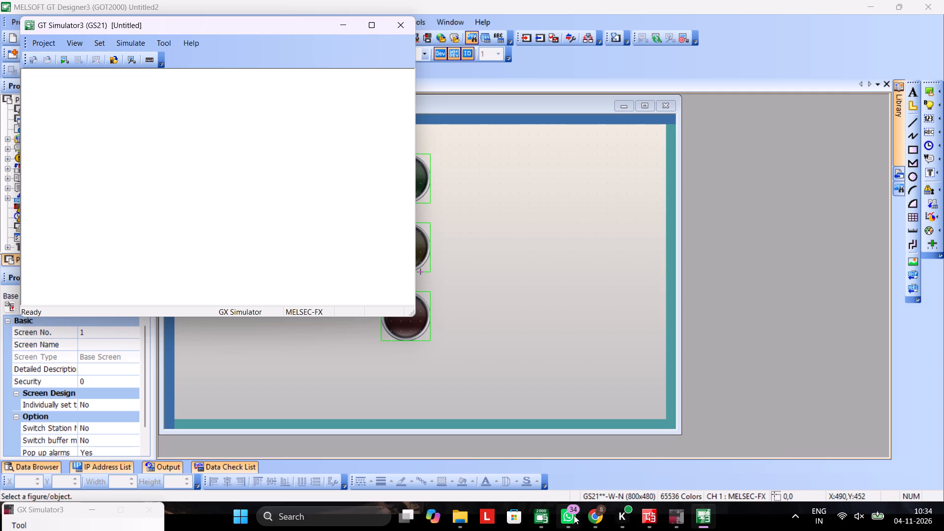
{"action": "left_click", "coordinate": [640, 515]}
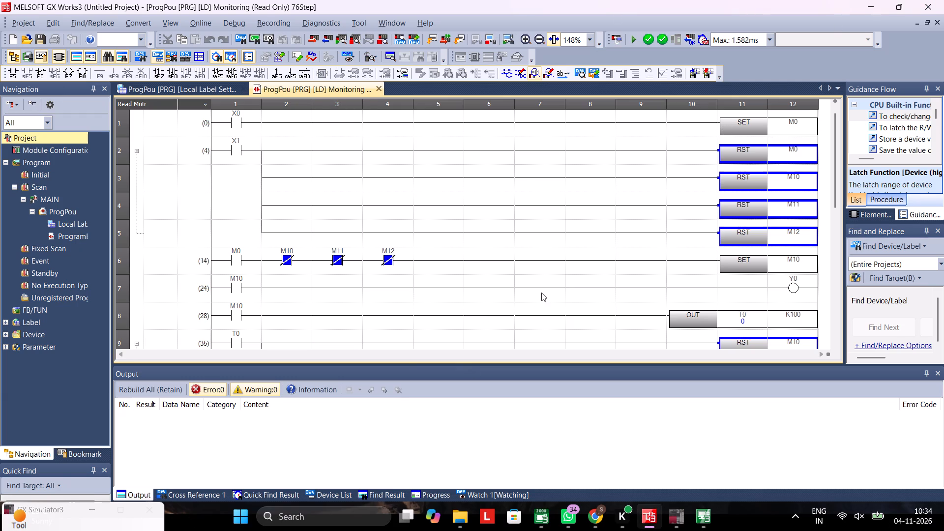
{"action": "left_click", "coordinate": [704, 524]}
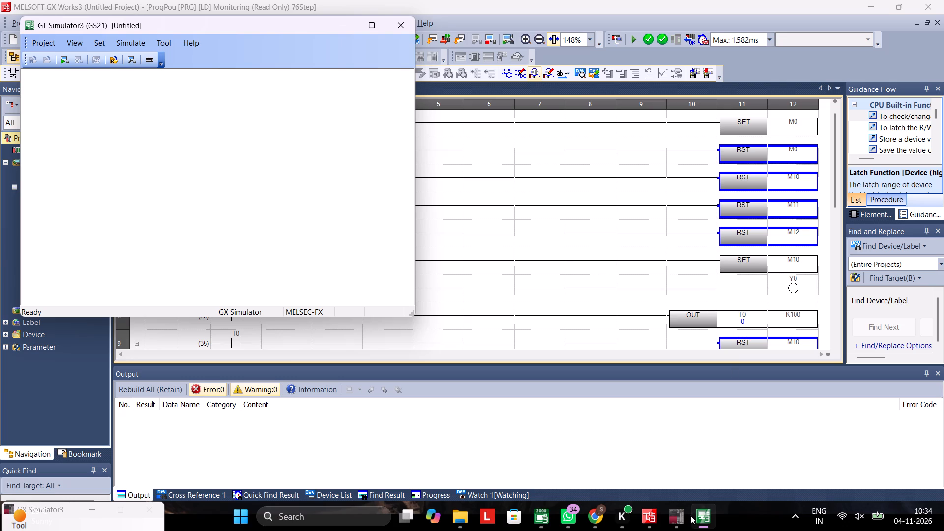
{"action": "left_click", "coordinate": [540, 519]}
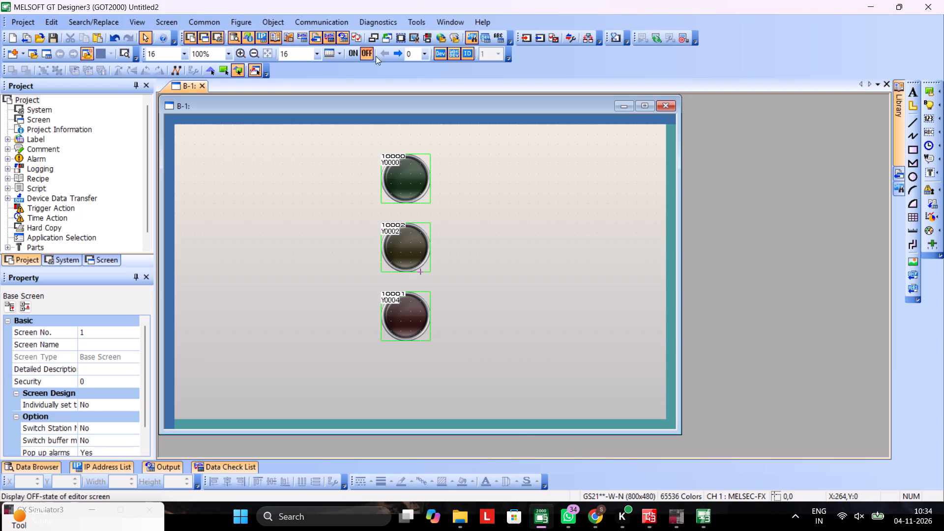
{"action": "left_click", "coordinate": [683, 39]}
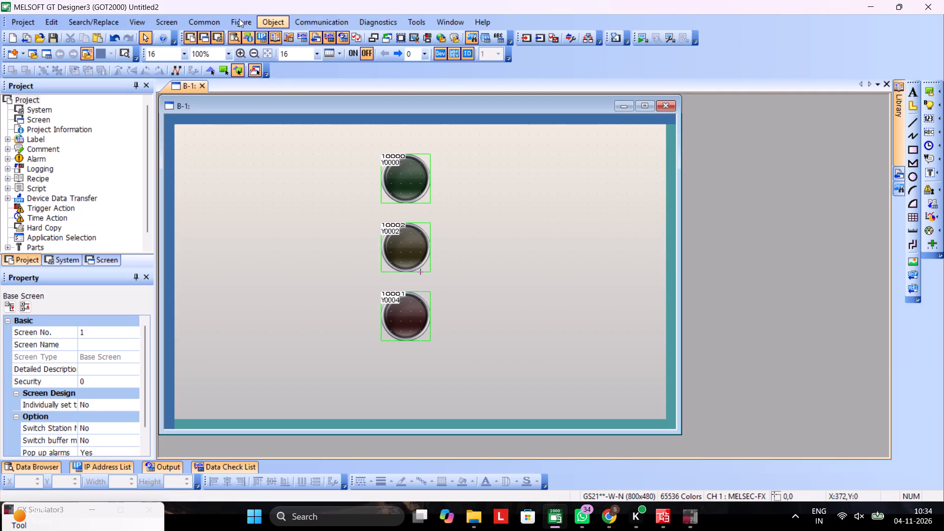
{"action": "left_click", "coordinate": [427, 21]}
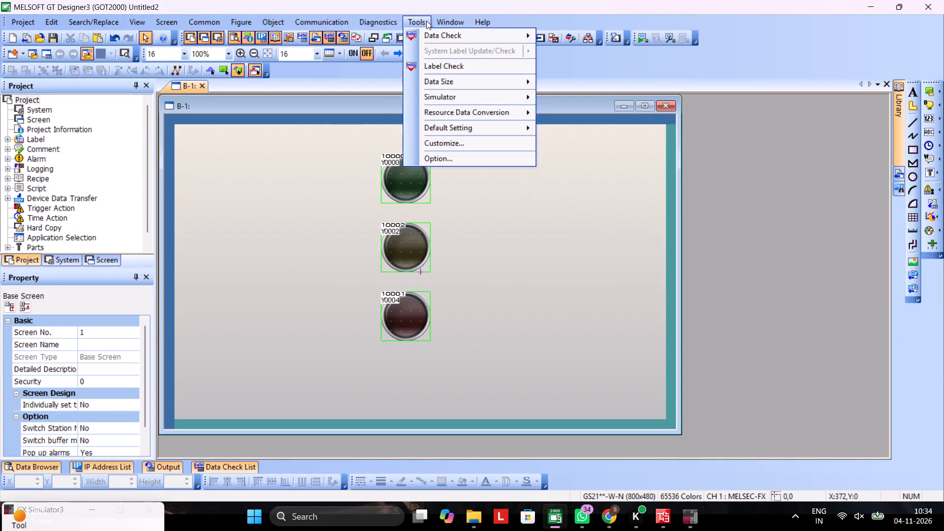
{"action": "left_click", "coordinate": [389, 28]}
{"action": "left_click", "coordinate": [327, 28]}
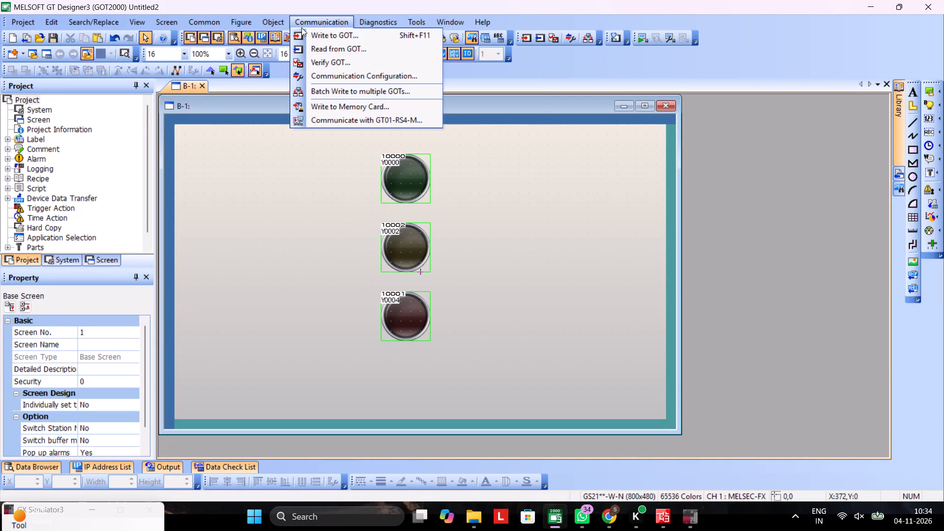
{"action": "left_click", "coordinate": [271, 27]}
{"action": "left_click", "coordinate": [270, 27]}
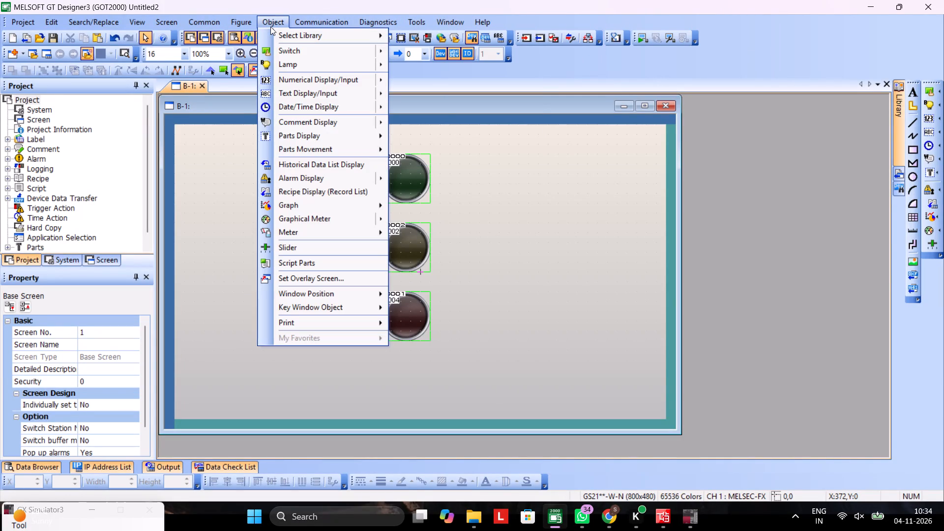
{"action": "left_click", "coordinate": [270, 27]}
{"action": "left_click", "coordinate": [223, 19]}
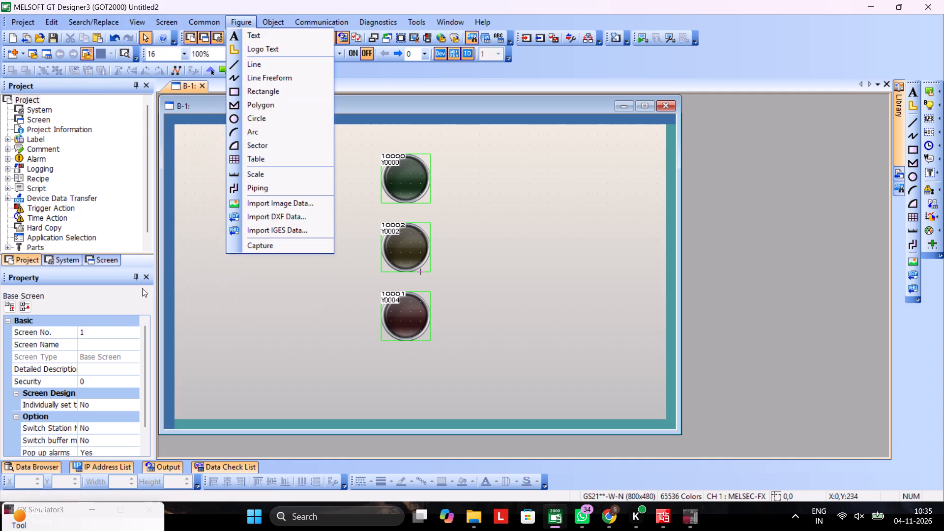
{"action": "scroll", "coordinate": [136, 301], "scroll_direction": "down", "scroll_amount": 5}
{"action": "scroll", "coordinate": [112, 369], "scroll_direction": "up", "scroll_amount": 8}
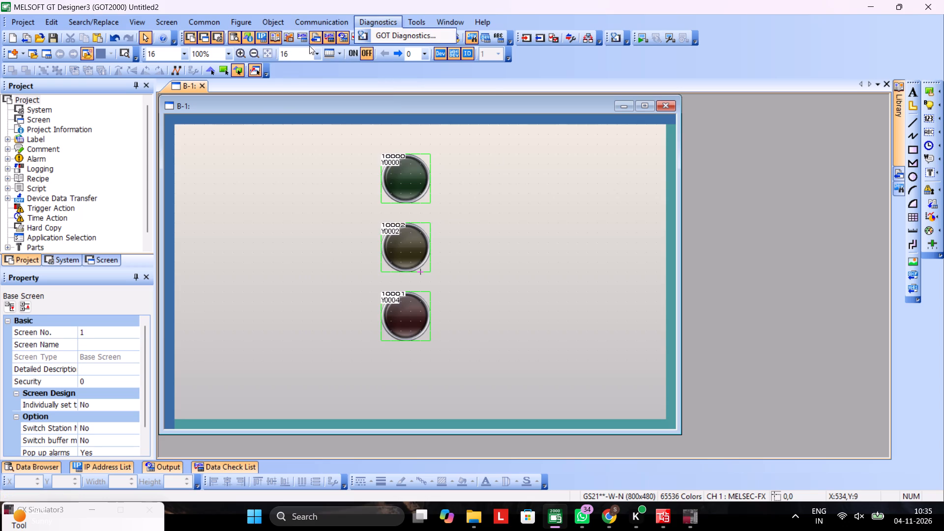
Open the Controller Setting and dismiss the GOT Ethernet feature announcement so that it is not shown again.
{"action": "left_click", "coordinate": [205, 20]}
{"action": "left_click", "coordinate": [205, 20]}
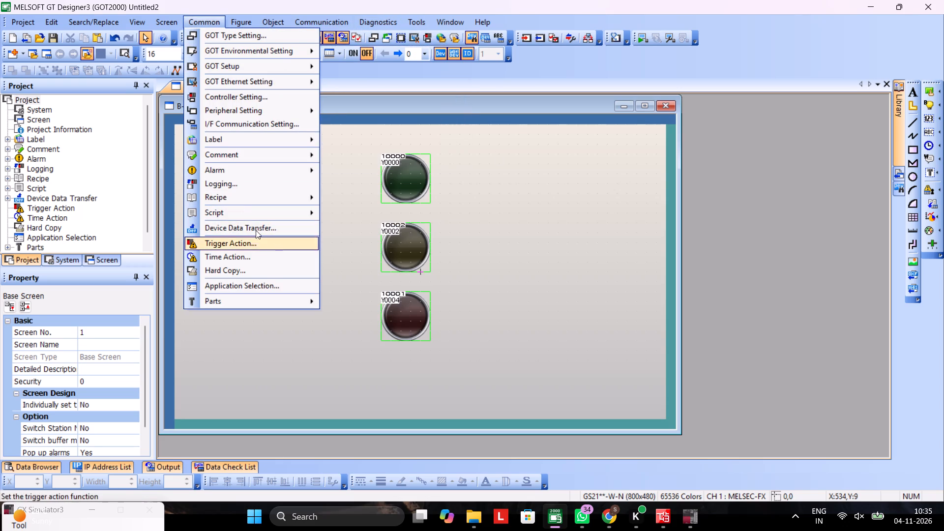
{"action": "left_click", "coordinate": [240, 102]}
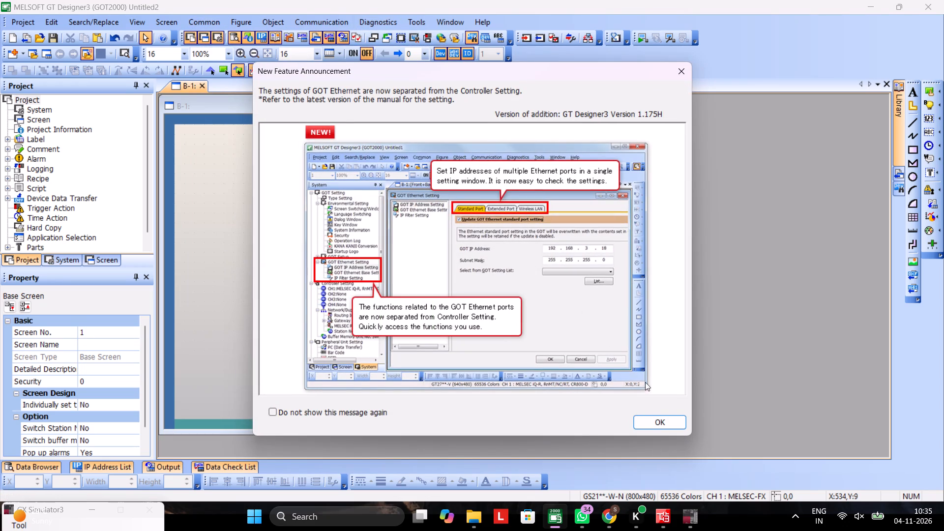
{"action": "left_click", "coordinate": [353, 416]}
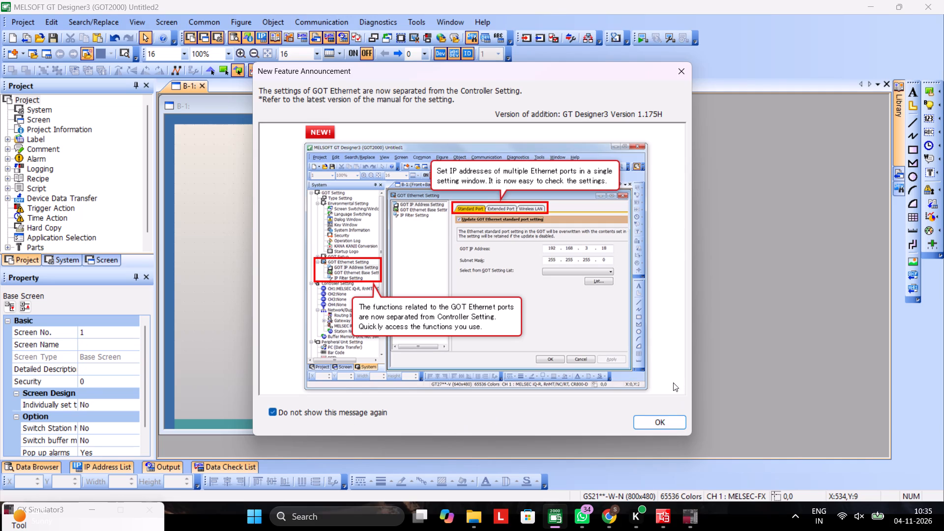
{"action": "left_click", "coordinate": [672, 418]}
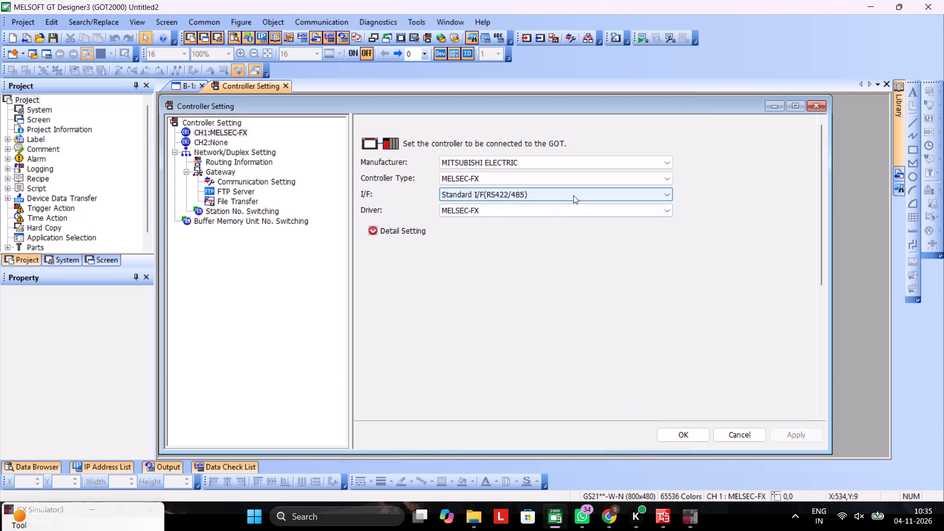
Set the CH1 controller type to MELSEC iQ-F with the Ethernet:Multi interface, and confirm the controller settings.
{"action": "left_click", "coordinate": [573, 199]}
{"action": "left_click", "coordinate": [541, 172]}
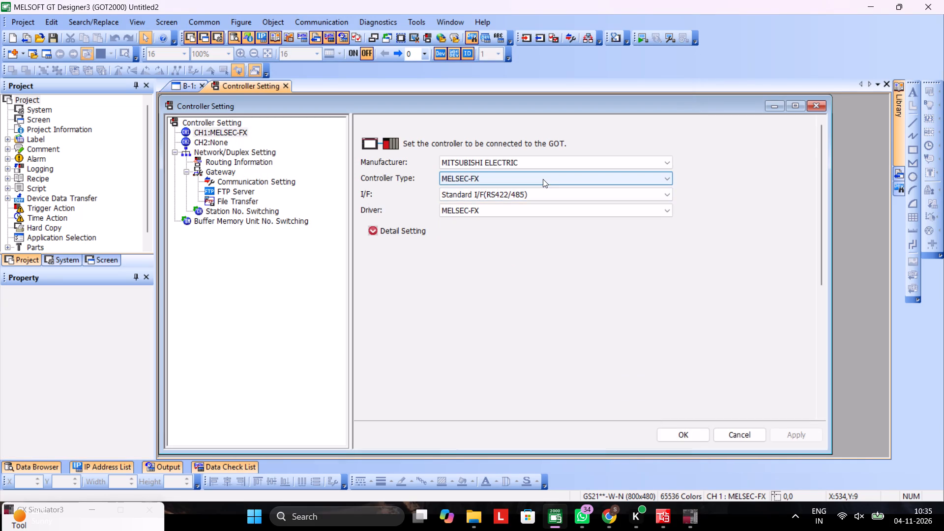
{"action": "left_click", "coordinate": [531, 180]}
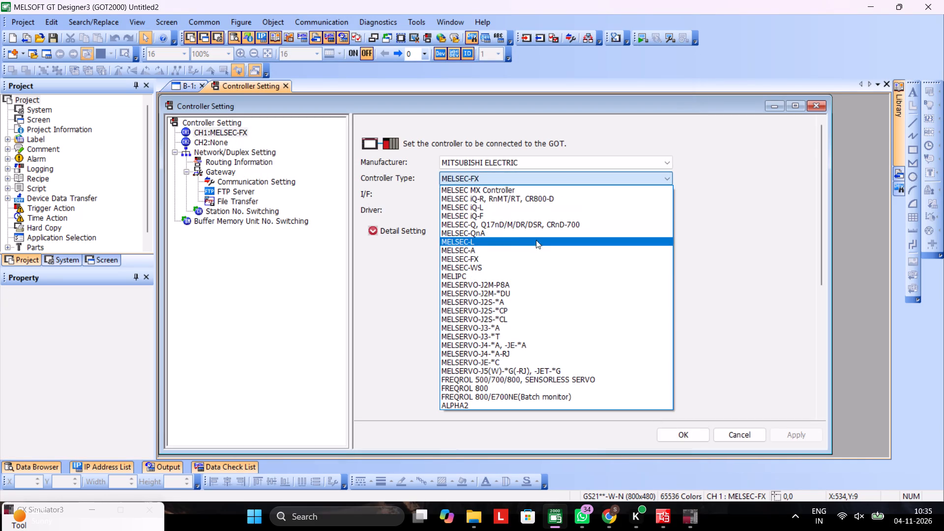
{"action": "left_click", "coordinate": [494, 215]}
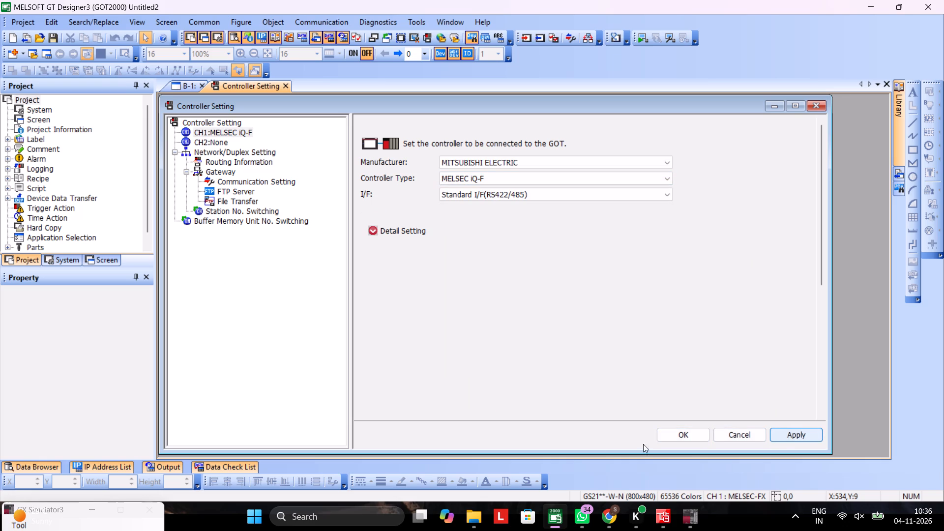
{"action": "left_click", "coordinate": [501, 193]}
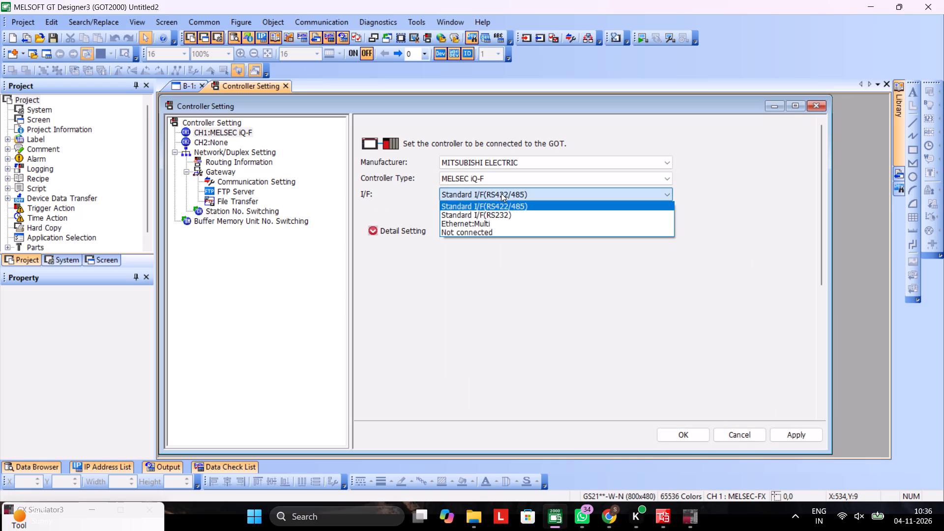
{"action": "left_click", "coordinate": [502, 223]}
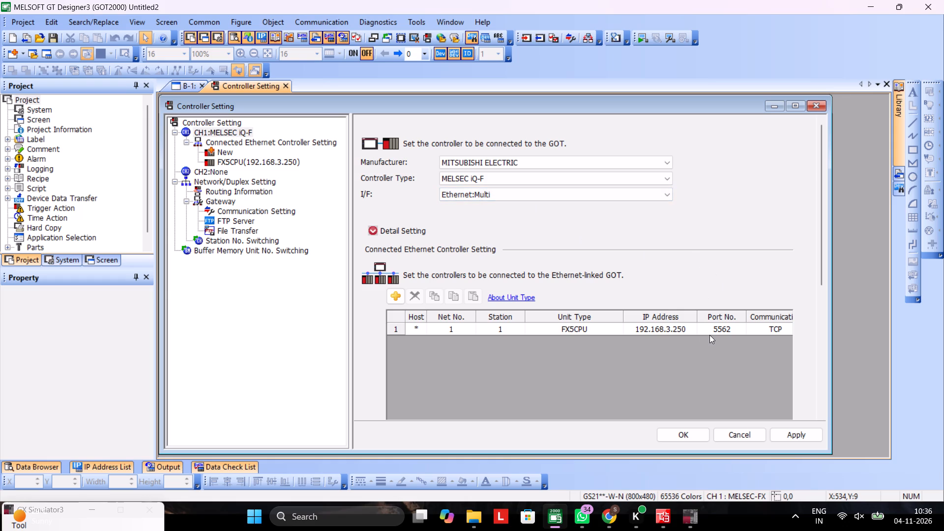
{"action": "scroll", "coordinate": [709, 335], "scroll_direction": "up", "scroll_amount": 4}
{"action": "scroll", "coordinate": [709, 335], "scroll_direction": "down", "scroll_amount": 2}
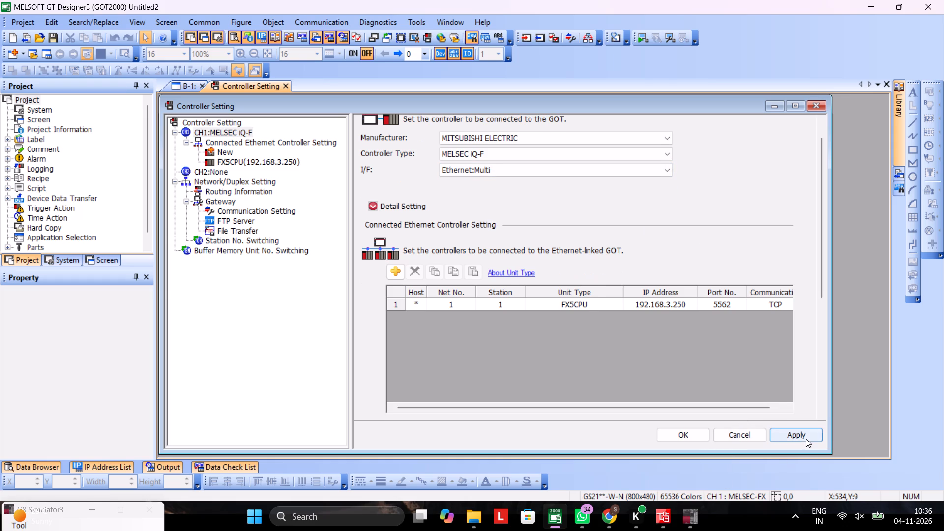
{"action": "left_click", "coordinate": [806, 439]}
{"action": "left_click", "coordinate": [518, 302]}
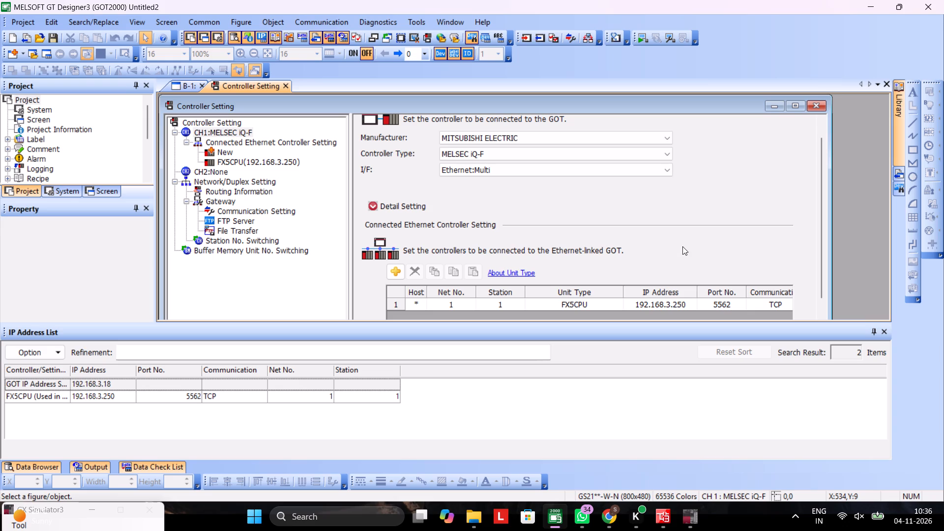
{"action": "left_click", "coordinate": [682, 246]}
{"action": "left_click", "coordinate": [737, 112]}
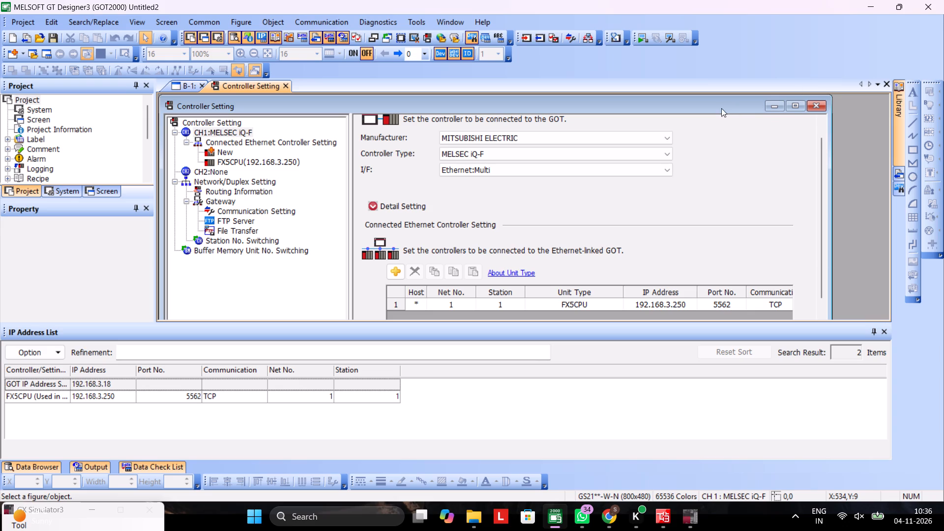
{"action": "left_click", "coordinate": [721, 108]}
{"action": "left_click", "coordinate": [882, 331]}
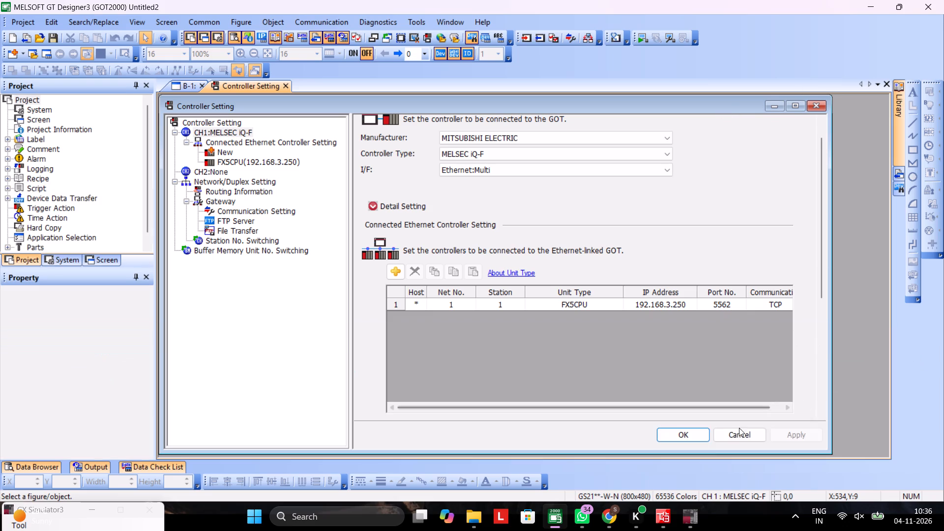
{"action": "left_click", "coordinate": [681, 442]}
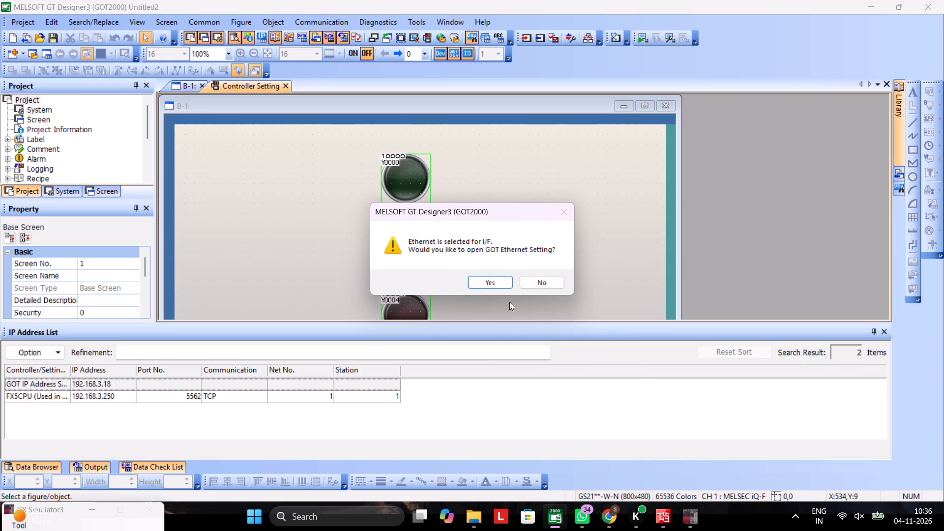
Open the GOT Ethernet Setting and accept its existing standard port settings.
{"action": "left_click", "coordinate": [494, 279]}
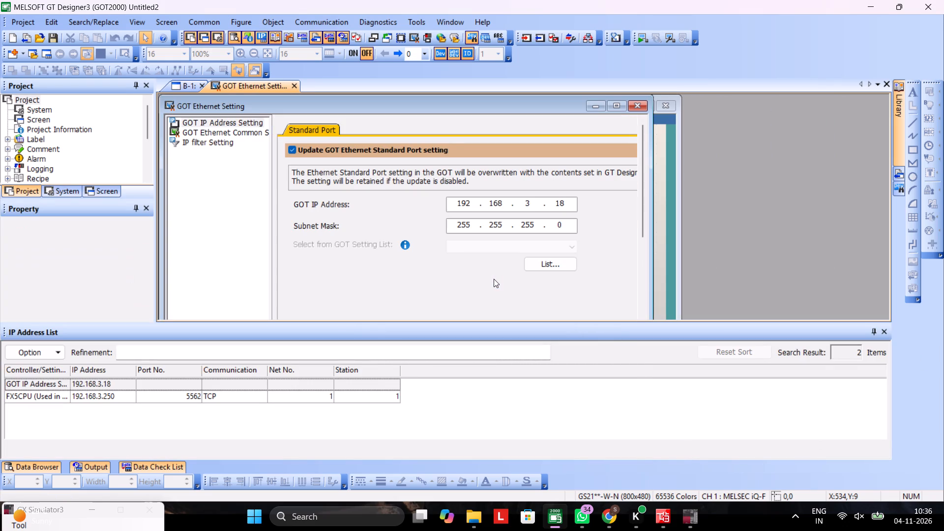
{"action": "left_click", "coordinate": [884, 328]}
{"action": "left_click", "coordinate": [513, 350]}
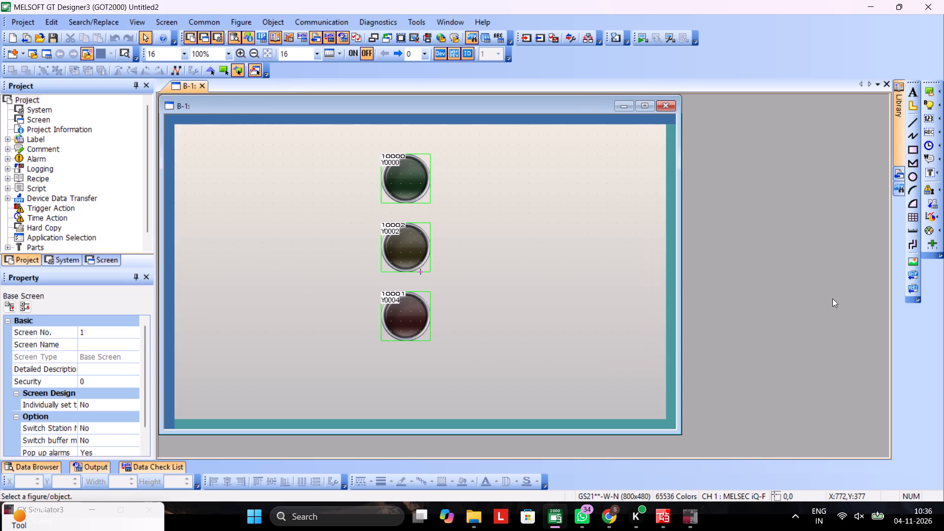
Start the base screen simulation in GT Simulator3 with English as the language.
{"action": "left_click", "coordinate": [641, 38]}
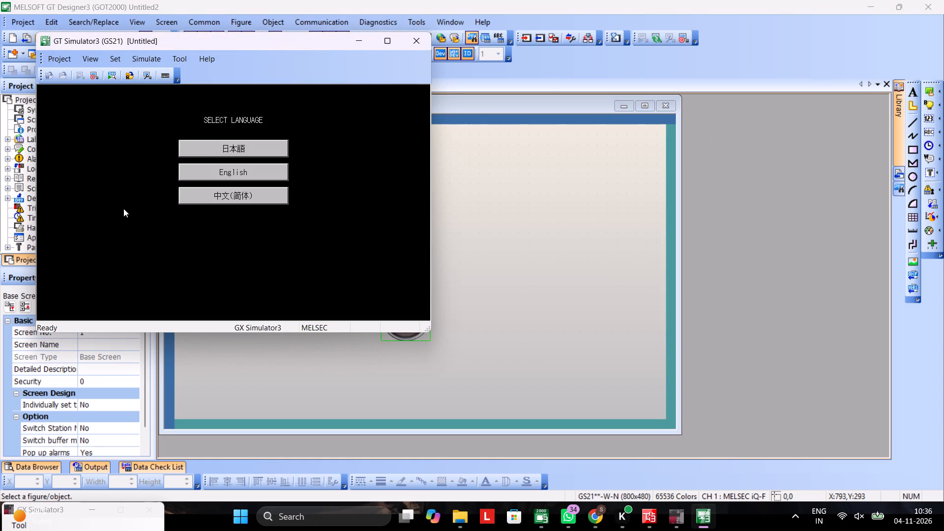
{"action": "left_click", "coordinate": [223, 170]}
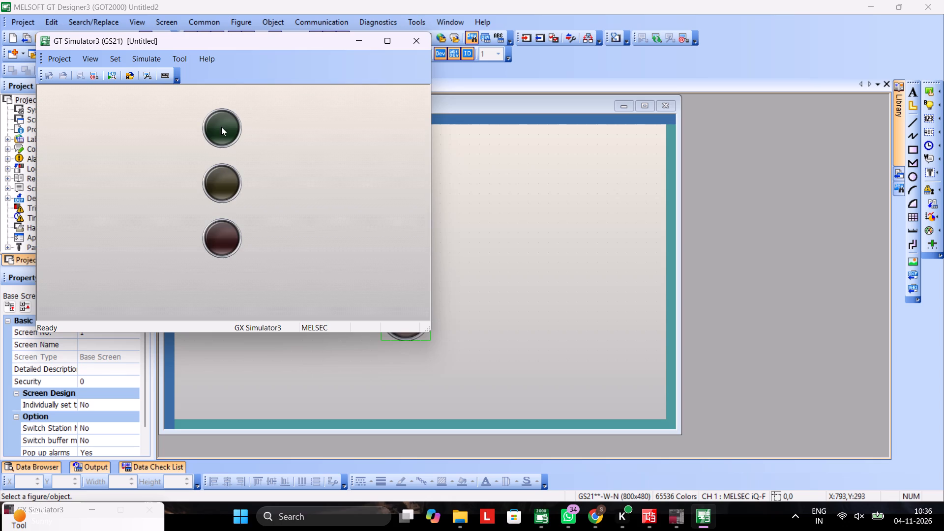
Test the green, yellow and red lamps on the simulated screen.
{"action": "left_click", "coordinate": [221, 126]}
{"action": "left_click", "coordinate": [227, 178]}
{"action": "left_click_drag", "start_coordinate": [236, 232], "coordinate": [236, 238]}
{"action": "left_click", "coordinate": [232, 242]}
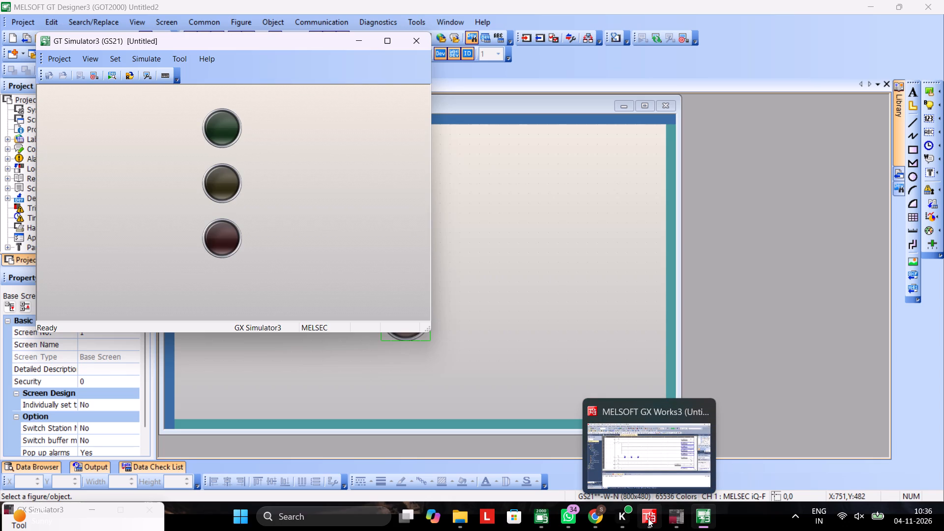
Switch to GX Works3, turn on contact X0 in the monitored ladder, and watch the lamp sequence on the GT Simulator3 screen.
{"action": "left_click", "coordinate": [644, 462]}
{"action": "scroll", "coordinate": [357, 217], "scroll_direction": "up", "scroll_amount": 4}
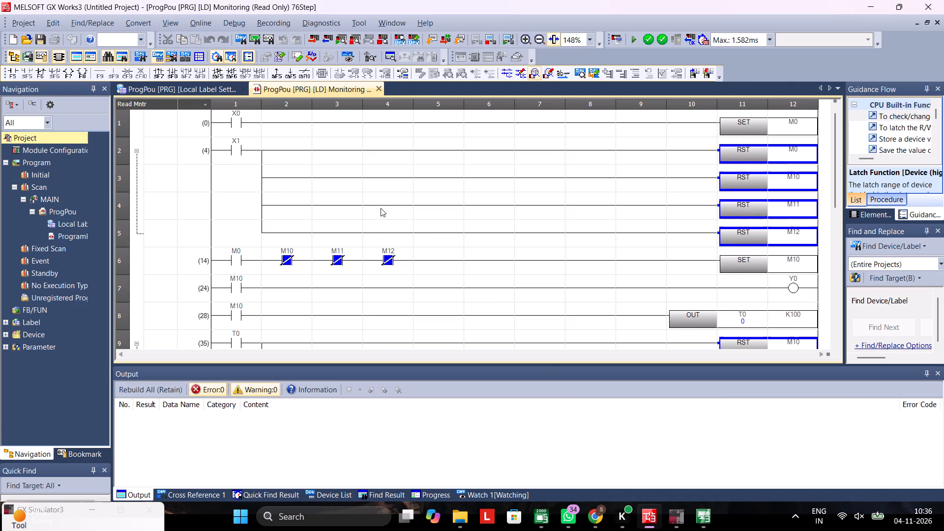
{"action": "left_click", "coordinate": [243, 134]}
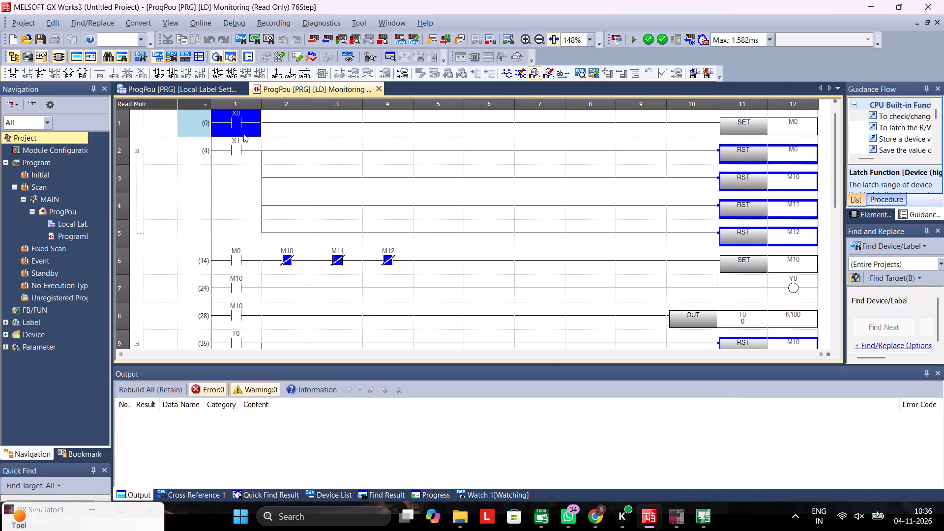
{"action": "key", "text": "shift+Return"}
{"action": "key", "text": "alt+Tab"}
{"action": "left_click", "coordinate": [699, 517]}
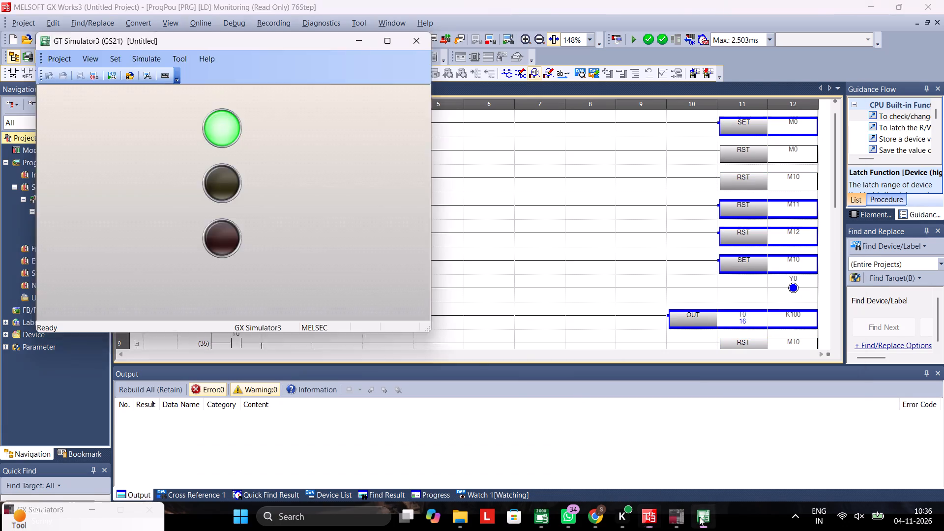
{"action": "left_click", "coordinate": [699, 517]}
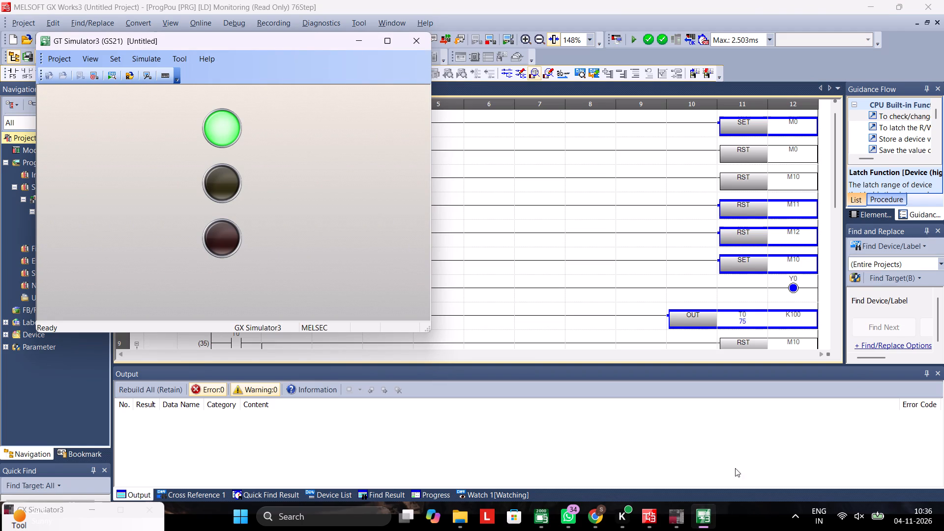
{"action": "left_click", "coordinate": [595, 237]}
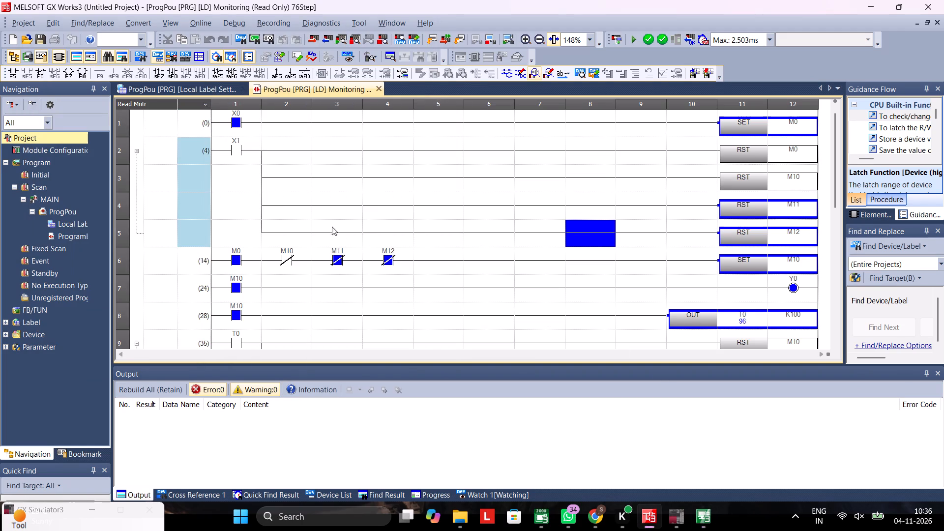
{"action": "left_click", "coordinate": [237, 157]}
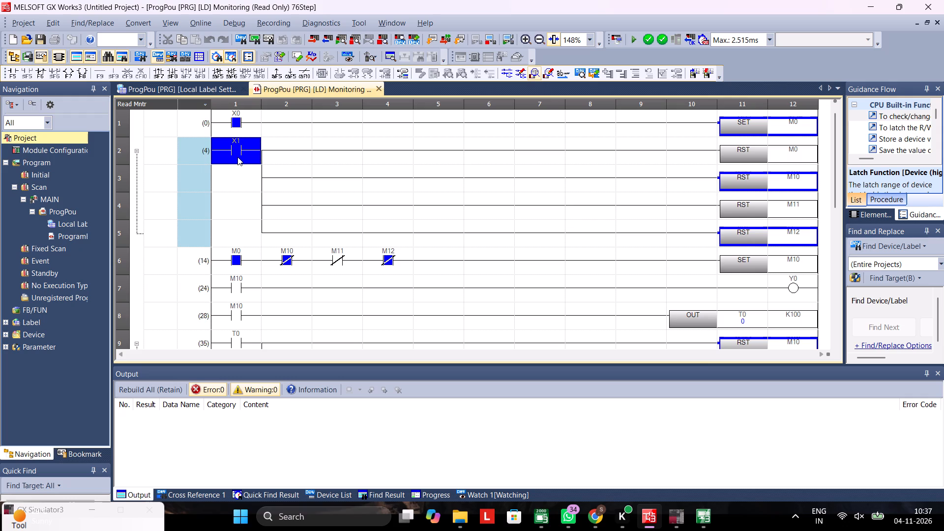
{"action": "key", "text": "alt+Tab"}
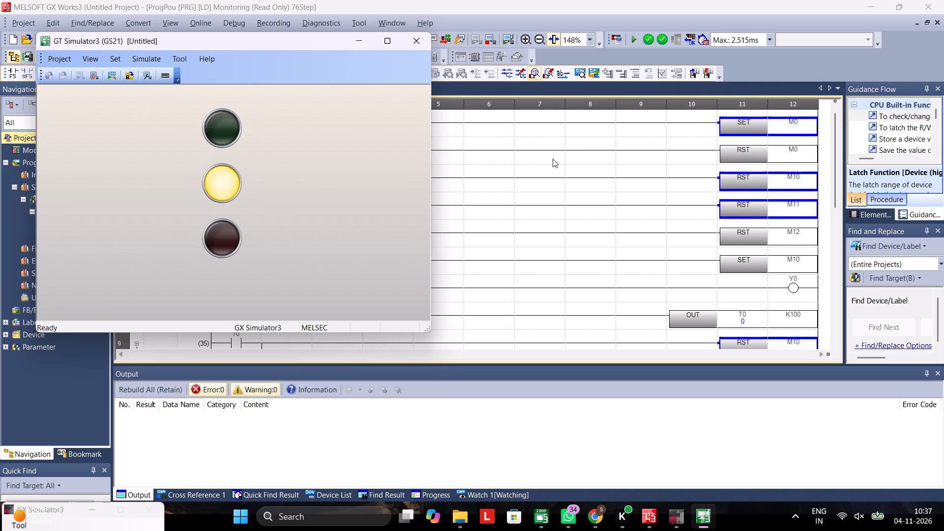
Turn on reset contact X1 in the GX Works3 ladder and check the lamps on the GT Simulator3 screen.
{"action": "left_click", "coordinate": [578, 210]}
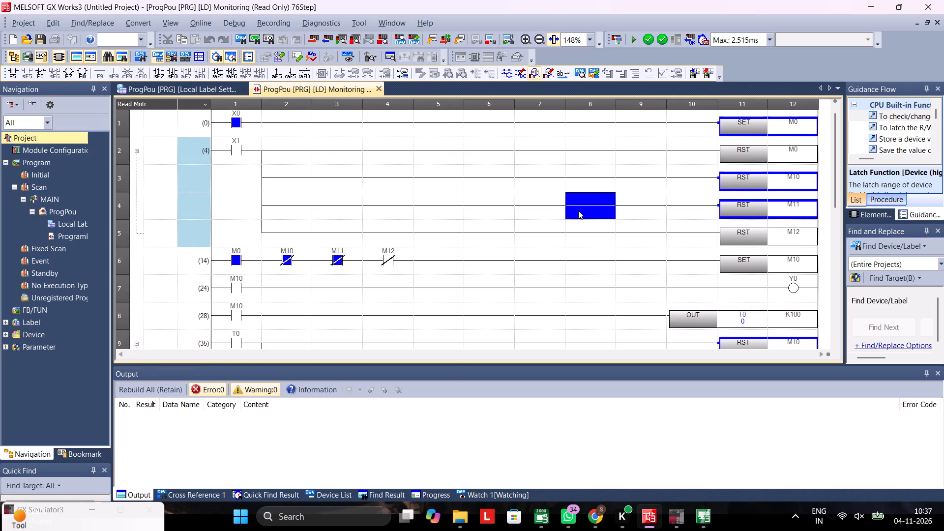
{"action": "scroll", "coordinate": [482, 228], "scroll_direction": "down", "scroll_amount": 1}
{"action": "scroll", "coordinate": [397, 249], "scroll_direction": "up", "scroll_amount": 3}
{"action": "left_click", "coordinate": [253, 172]}
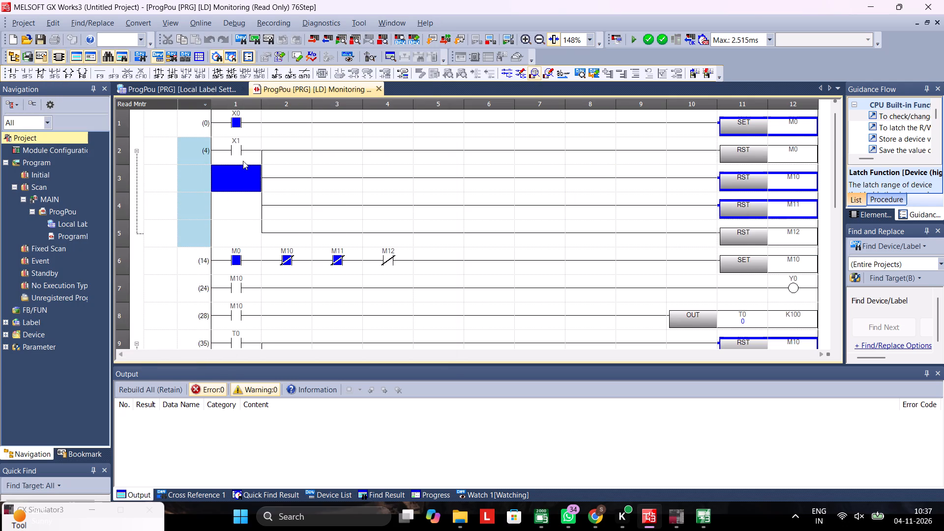
{"action": "left_click", "coordinate": [243, 161]}
{"action": "key", "text": "shift+Return"}
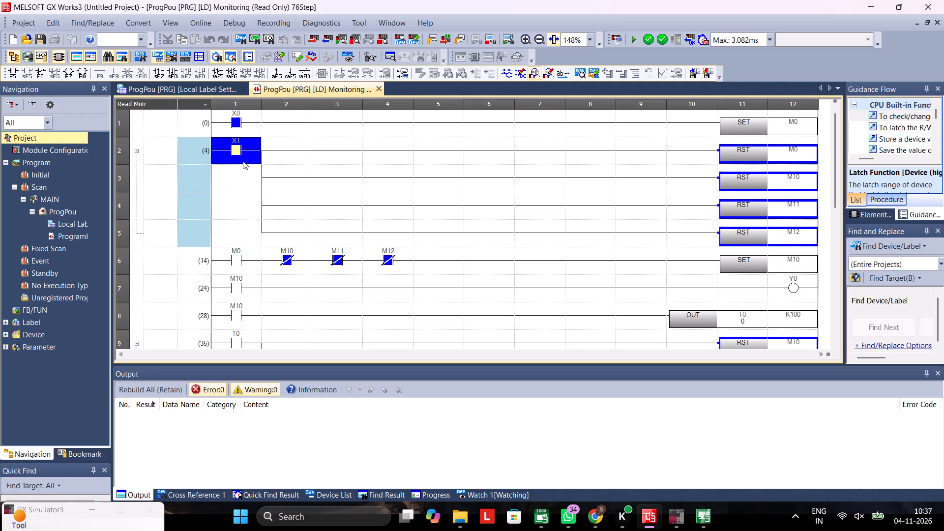
{"action": "left_click", "coordinate": [703, 517]}
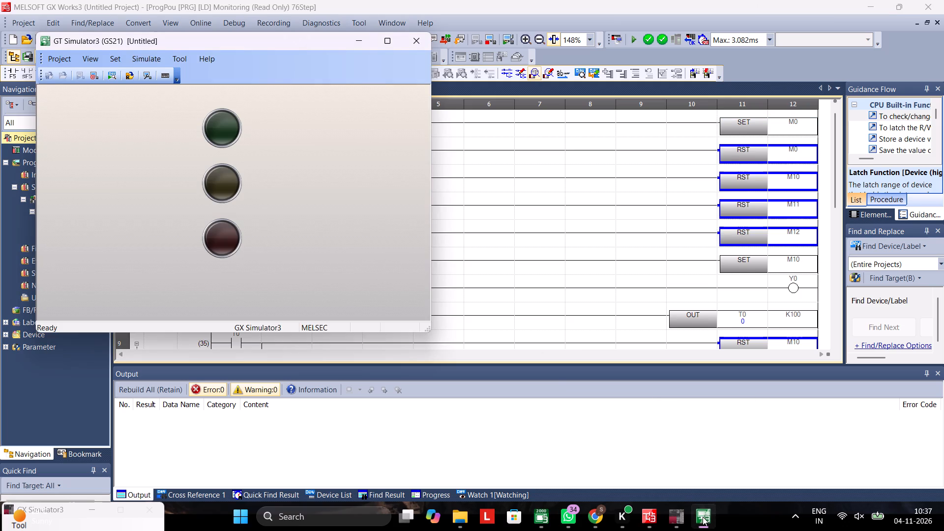
{"action": "left_click", "coordinate": [512, 216]}
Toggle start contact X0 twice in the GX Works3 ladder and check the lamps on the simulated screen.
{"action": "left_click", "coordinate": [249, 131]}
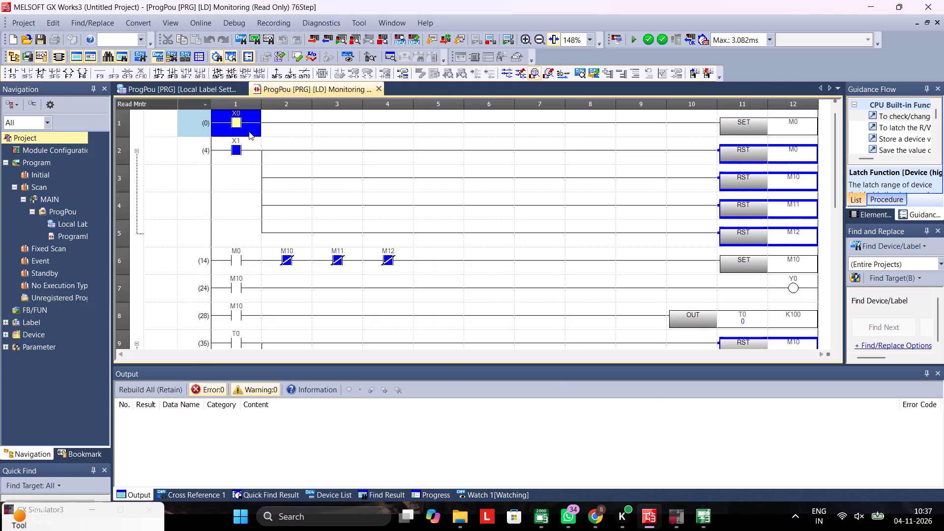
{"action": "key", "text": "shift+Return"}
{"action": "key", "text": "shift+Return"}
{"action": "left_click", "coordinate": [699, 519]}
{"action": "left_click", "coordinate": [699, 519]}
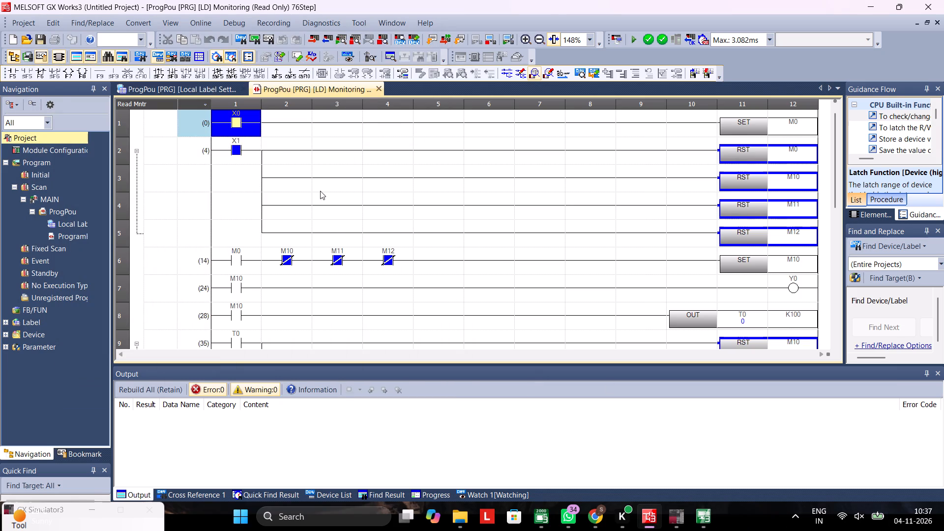
Turn off contact X1 in the ladder to restart the sequence, and check the lamps on the simulated screen.
{"action": "left_click", "coordinate": [239, 163]}
{"action": "key", "text": "shift+Return"}
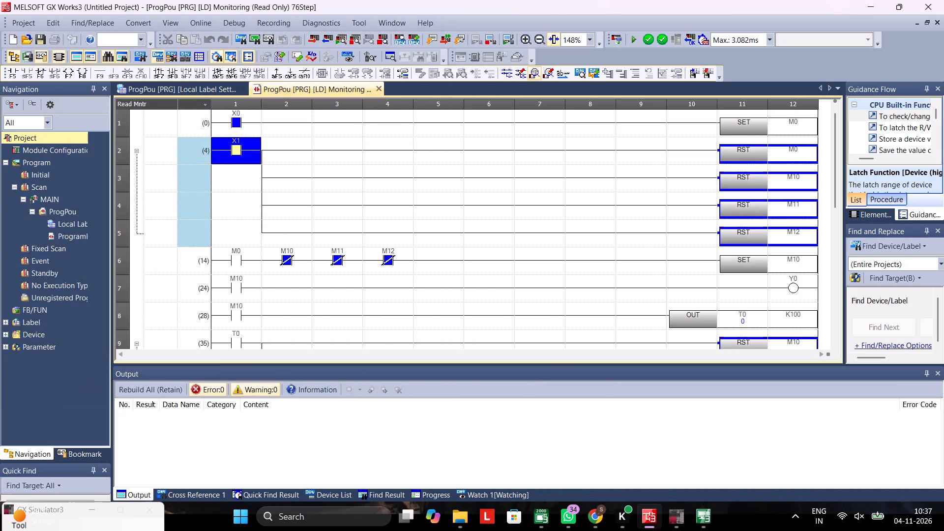
{"action": "left_click", "coordinate": [706, 519]}
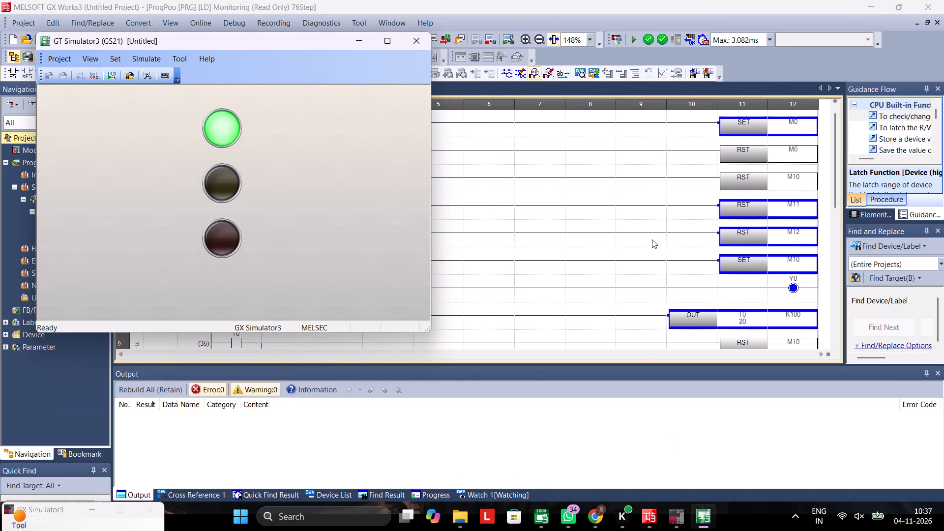
{"action": "left_click", "coordinate": [651, 239]}
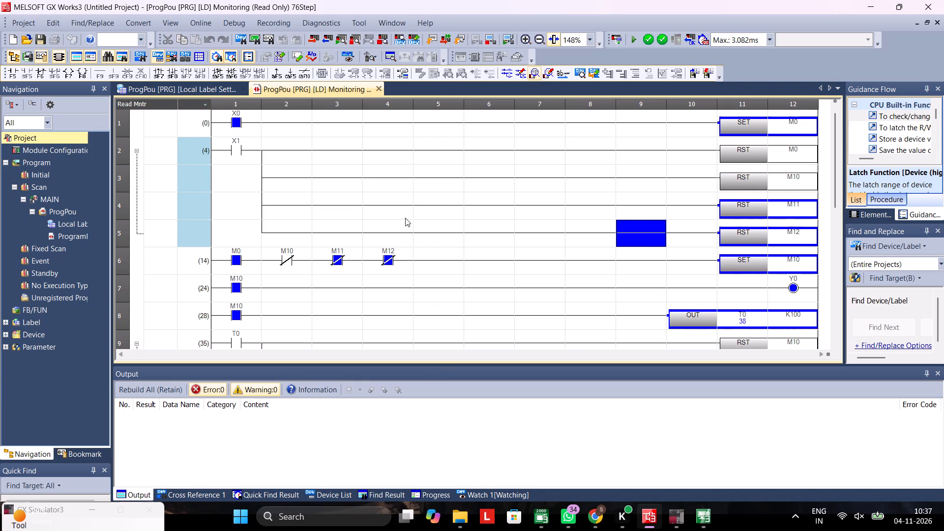
Examine timers T0, T1 and T2 and outputs Y0 to Y2 in the monitored ladder, and compare them with the simulated lamps.
{"action": "scroll", "coordinate": [420, 247], "scroll_direction": "up", "scroll_amount": 2}
{"action": "scroll", "coordinate": [430, 243], "scroll_direction": "down", "scroll_amount": 3}
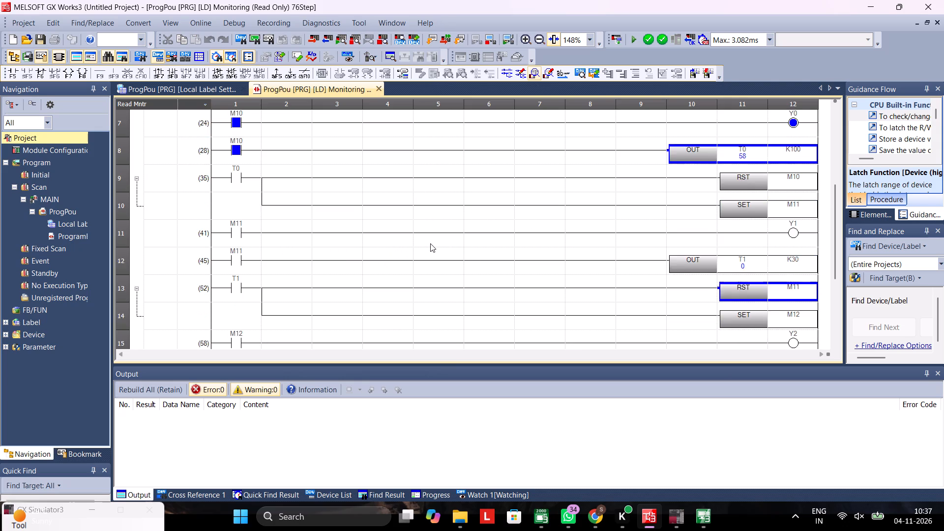
{"action": "scroll", "coordinate": [430, 243], "scroll_direction": "up", "scroll_amount": 4}
{"action": "scroll", "coordinate": [774, 213], "scroll_direction": "down", "scroll_amount": 2}
{"action": "scroll", "coordinate": [769, 238], "scroll_direction": "up", "scroll_amount": 1}
{"action": "scroll", "coordinate": [777, 252], "scroll_direction": "down", "scroll_amount": 1}
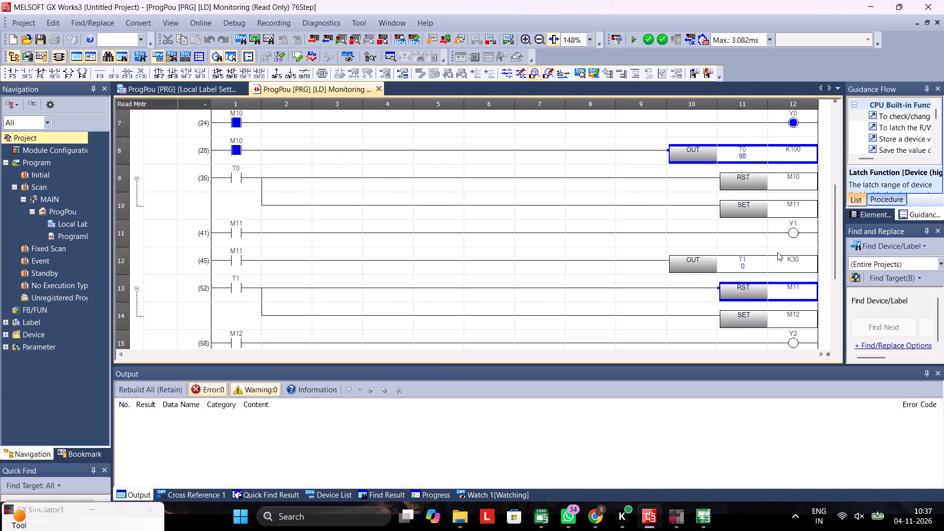
{"action": "scroll", "coordinate": [755, 236], "scroll_direction": "up", "scroll_amount": 1}
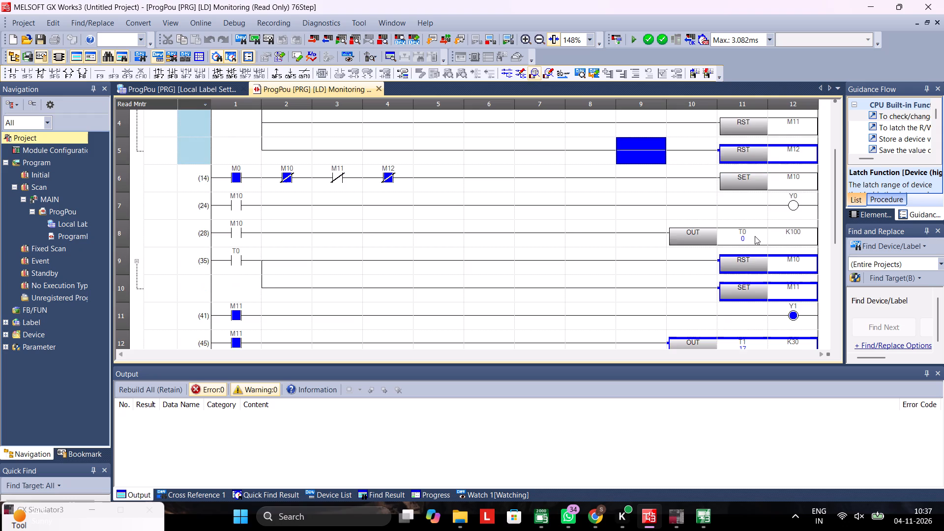
{"action": "scroll", "coordinate": [570, 232], "scroll_direction": "down", "scroll_amount": 2}
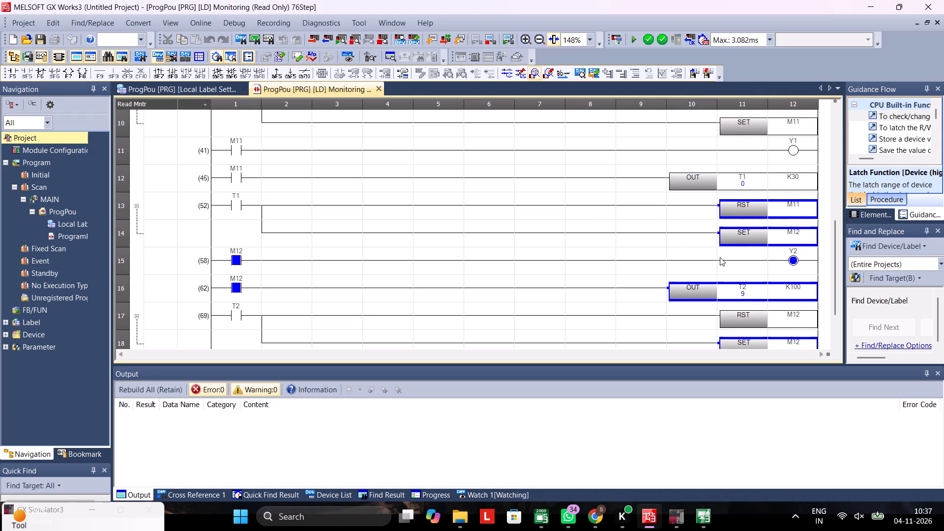
{"action": "scroll", "coordinate": [742, 286], "scroll_direction": "down", "scroll_amount": 1}
{"action": "scroll", "coordinate": [756, 240], "scroll_direction": "down", "scroll_amount": 1}
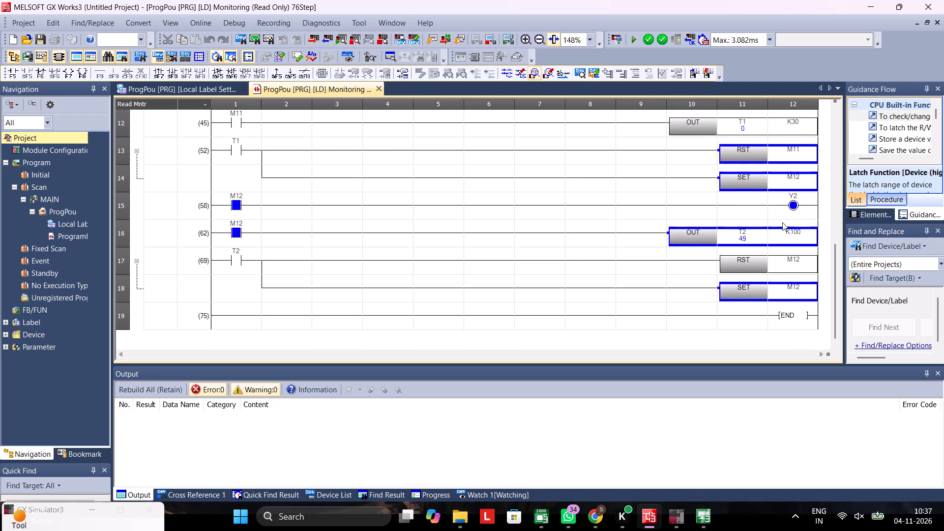
{"action": "scroll", "coordinate": [782, 222], "scroll_direction": "down", "scroll_amount": 1}
{"action": "key", "text": "alt+Tab"}
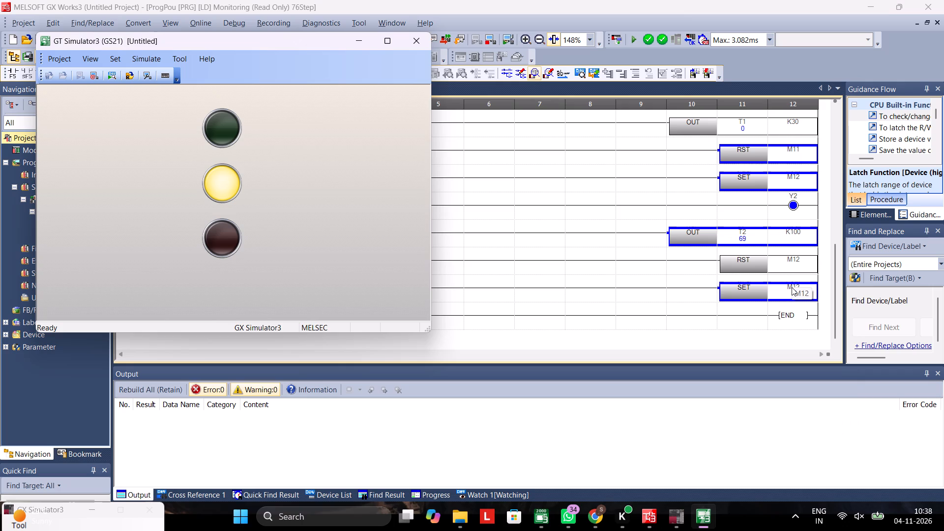
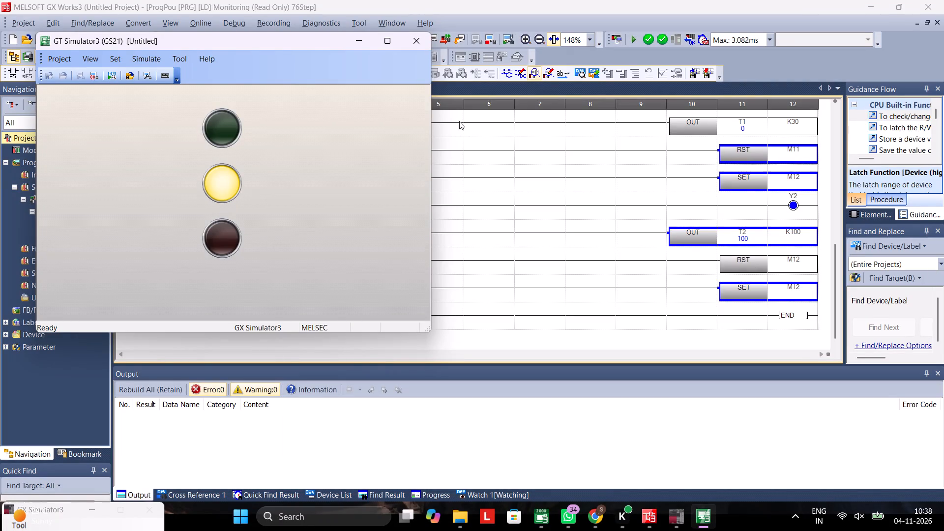
Examine the monitored GX Works3 ladder from the X0 and X1 rungs through the T0, T1 and T2 set/reset rungs for M10 to M12.
{"action": "left_click", "coordinate": [352, 46]}
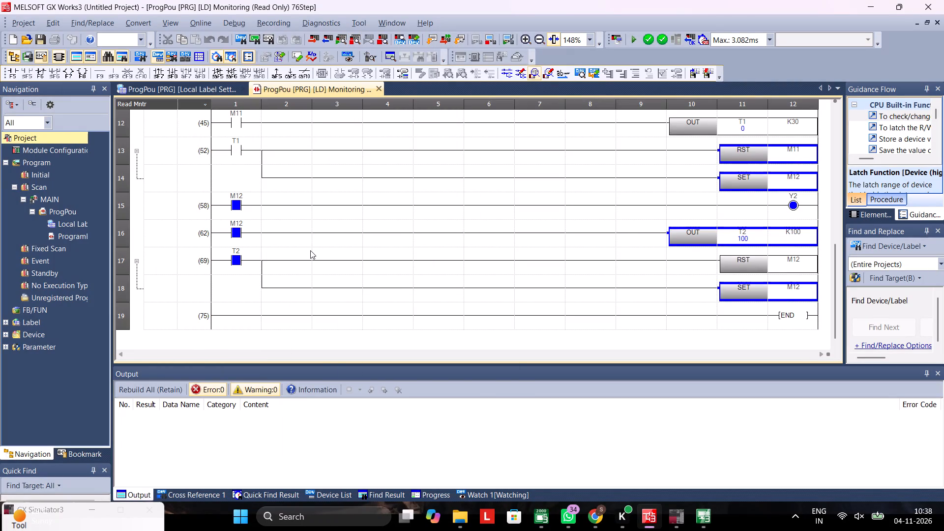
{"action": "scroll", "coordinate": [310, 250], "scroll_direction": "down", "scroll_amount": 13}
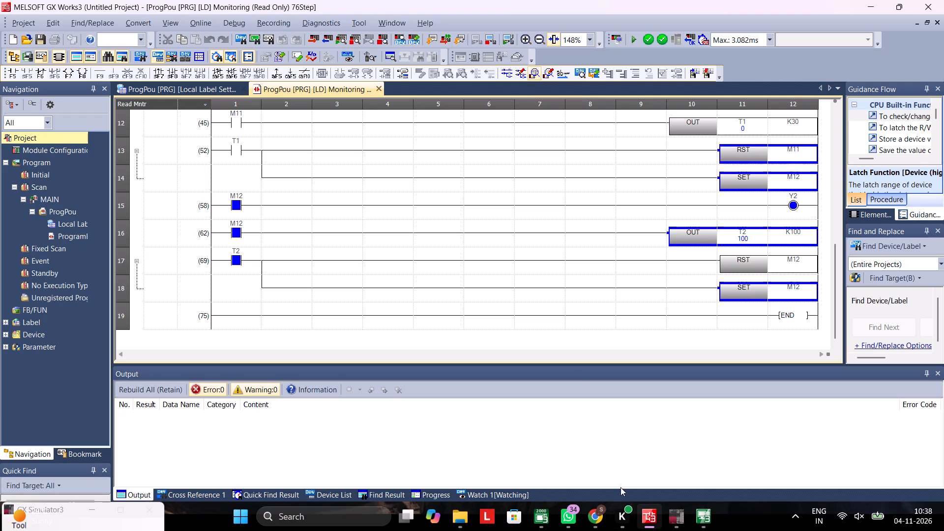
{"action": "scroll", "coordinate": [356, 260], "scroll_direction": "down", "scroll_amount": 5}
{"action": "scroll", "coordinate": [328, 302], "scroll_direction": "down", "scroll_amount": 11}
{"action": "scroll", "coordinate": [314, 324], "scroll_direction": "up", "scroll_amount": 4}
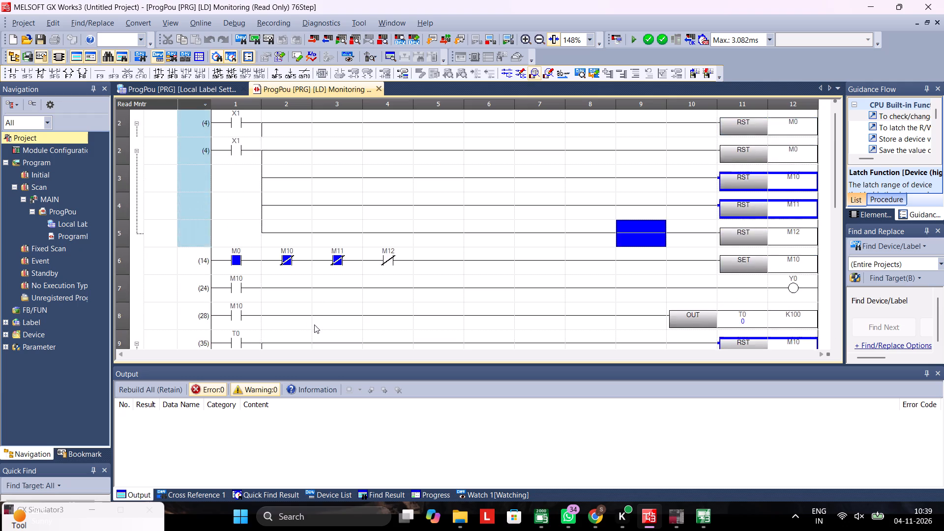
{"action": "scroll", "coordinate": [314, 324], "scroll_direction": "up", "scroll_amount": 1}
{"action": "scroll", "coordinate": [314, 324], "scroll_direction": "down", "scroll_amount": 5}
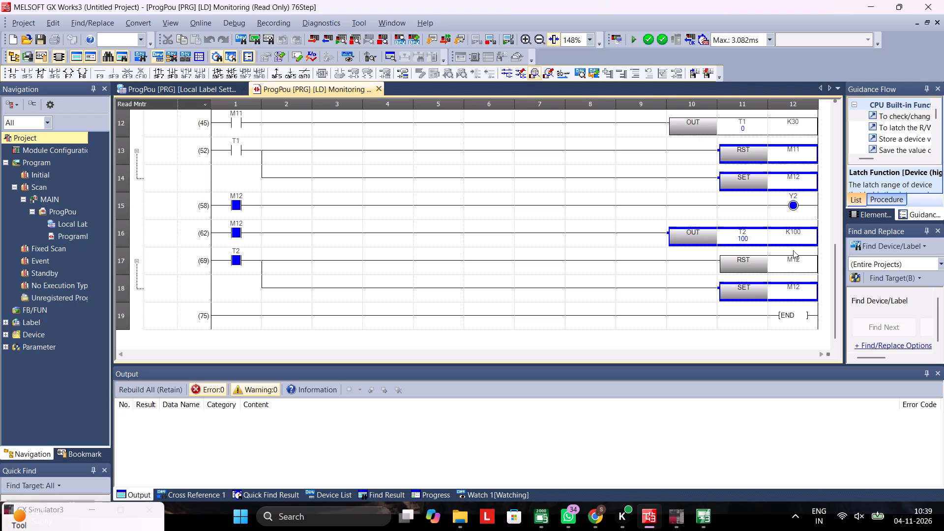
{"action": "scroll", "coordinate": [790, 266], "scroll_direction": "down", "scroll_amount": 5}
{"action": "scroll", "coordinate": [695, 295], "scroll_direction": "up", "scroll_amount": 5}
{"action": "scroll", "coordinate": [494, 273], "scroll_direction": "up", "scroll_amount": 5}
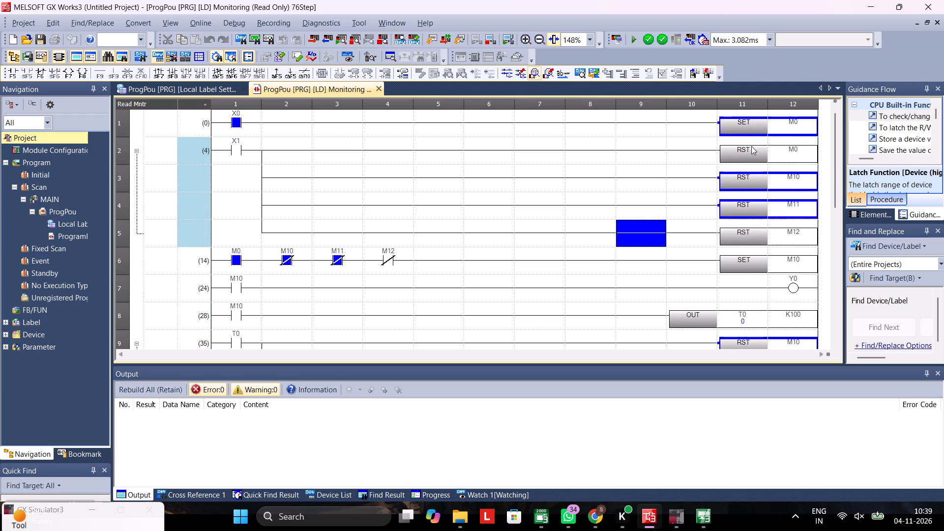
{"action": "left_click", "coordinate": [636, 145]}
{"action": "left_click", "coordinate": [631, 201]}
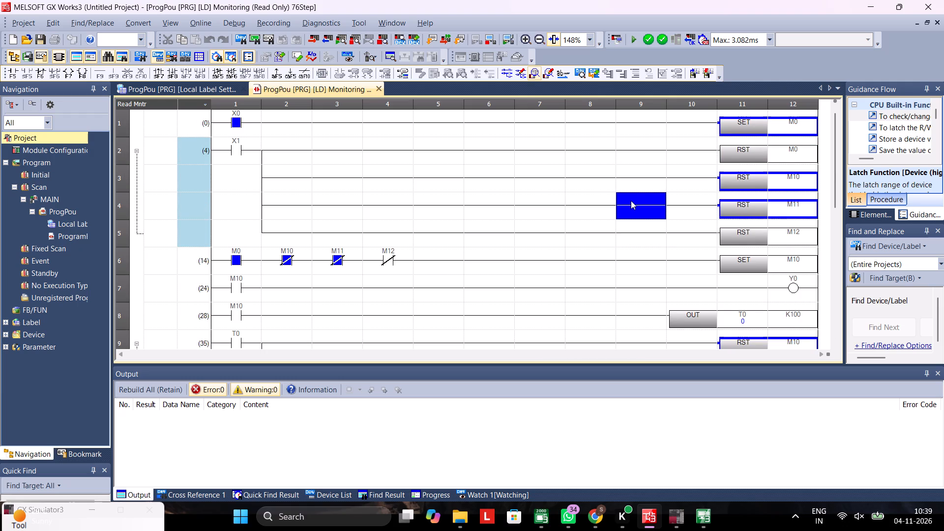
{"action": "scroll", "coordinate": [702, 170], "scroll_direction": "down", "scroll_amount": 3}
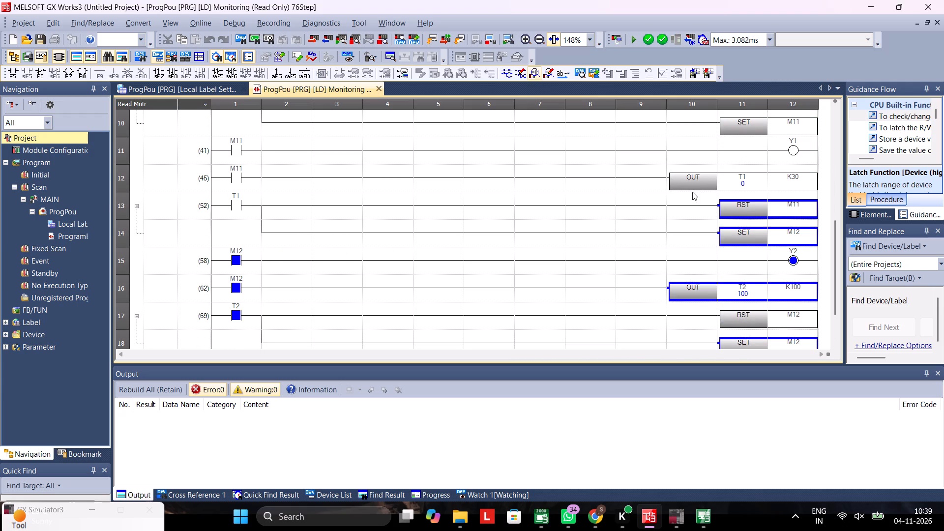
{"action": "scroll", "coordinate": [745, 287], "scroll_direction": "down", "scroll_amount": 2}
{"action": "scroll", "coordinate": [758, 241], "scroll_direction": "up", "scroll_amount": 1}
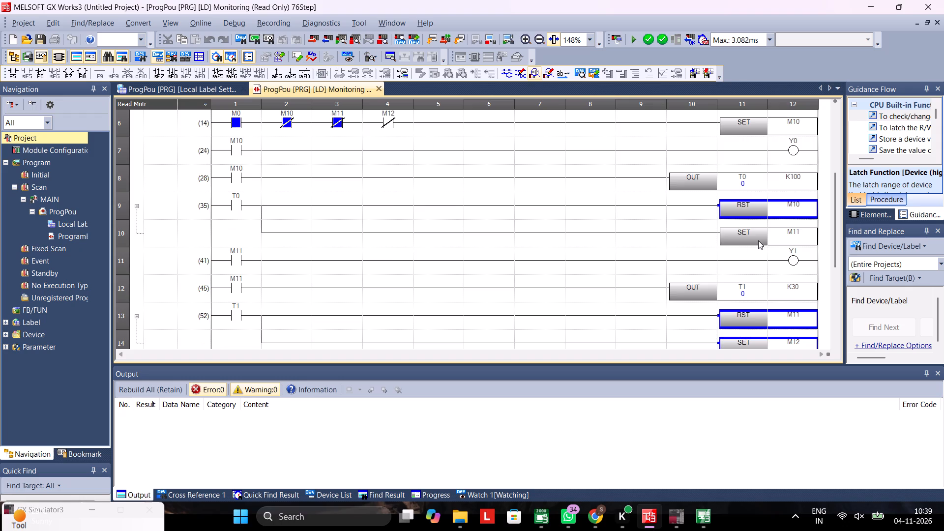
{"action": "scroll", "coordinate": [758, 240], "scroll_direction": "up", "scroll_amount": 5}
{"action": "scroll", "coordinate": [744, 216], "scroll_direction": "down", "scroll_amount": 9}
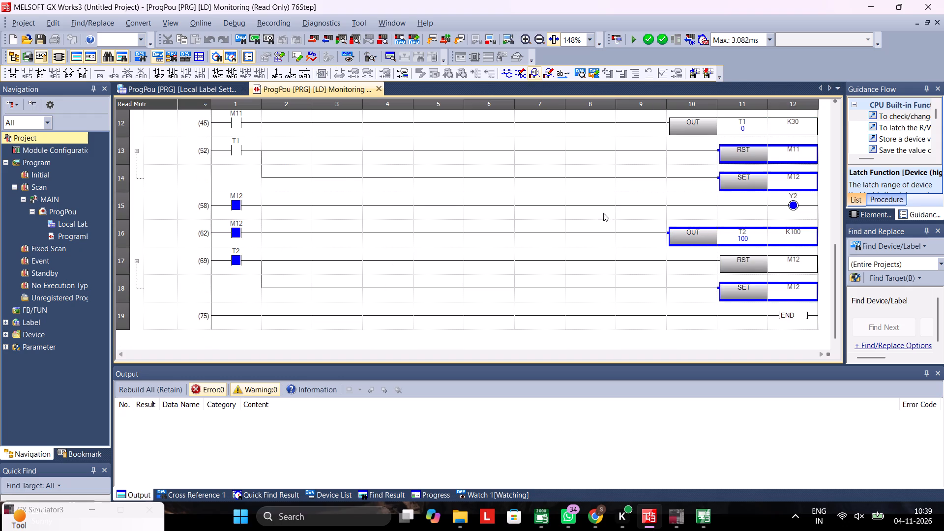
{"action": "scroll", "coordinate": [271, 205], "scroll_direction": "up", "scroll_amount": 2}
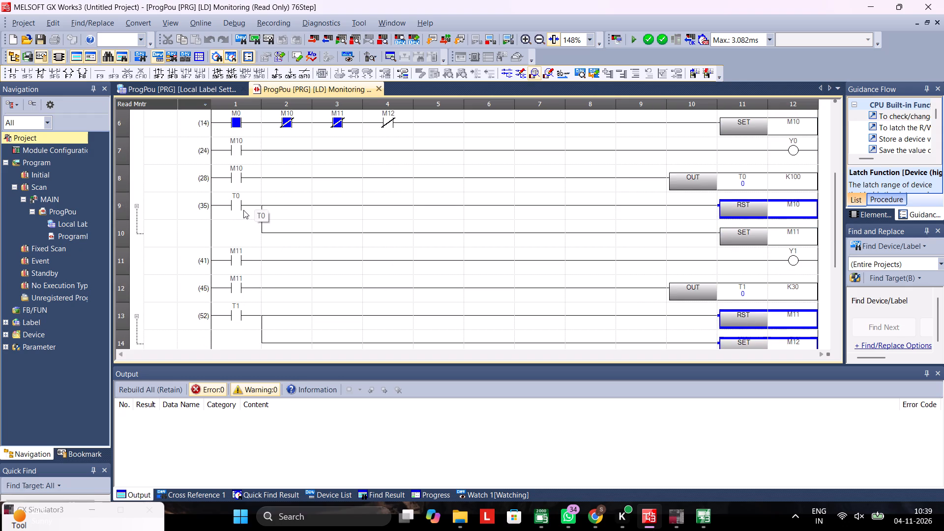
{"action": "scroll", "coordinate": [243, 210], "scroll_direction": "down", "scroll_amount": 2}
{"action": "scroll", "coordinate": [277, 189], "scroll_direction": "up", "scroll_amount": 1}
{"action": "scroll", "coordinate": [246, 299], "scroll_direction": "down", "scroll_amount": 1}
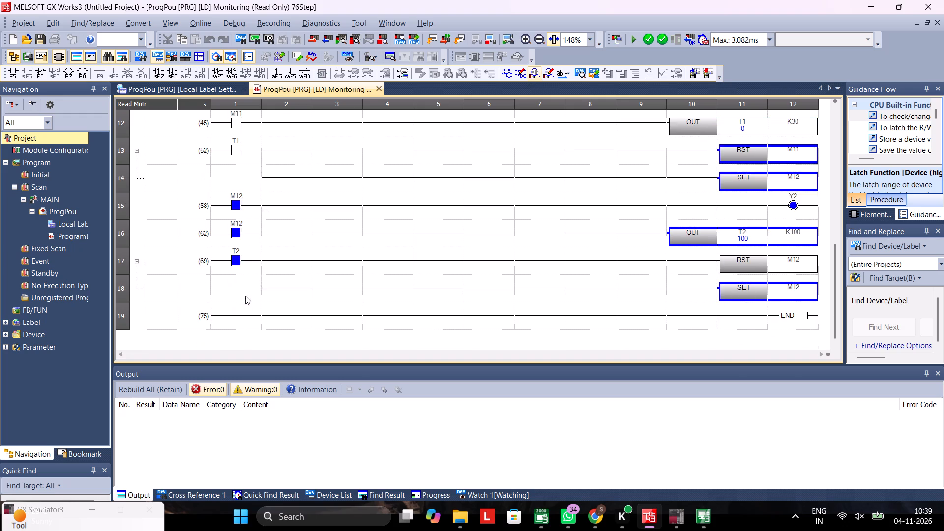
{"action": "scroll", "coordinate": [247, 290], "scroll_direction": "up", "scroll_amount": 2}
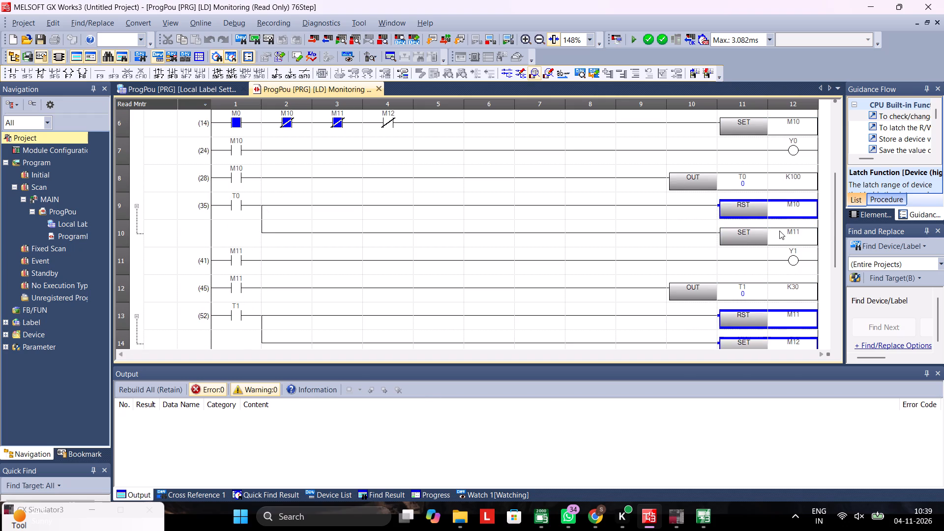
{"action": "scroll", "coordinate": [794, 251], "scroll_direction": "down", "scroll_amount": 2}
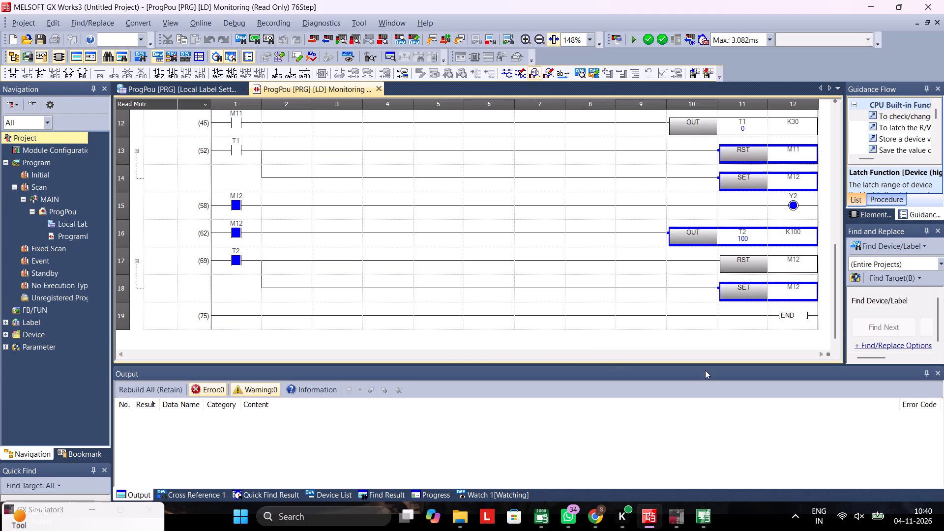
Stop the running ladder simulation in GX Works3.
{"action": "left_click", "coordinate": [678, 520]}
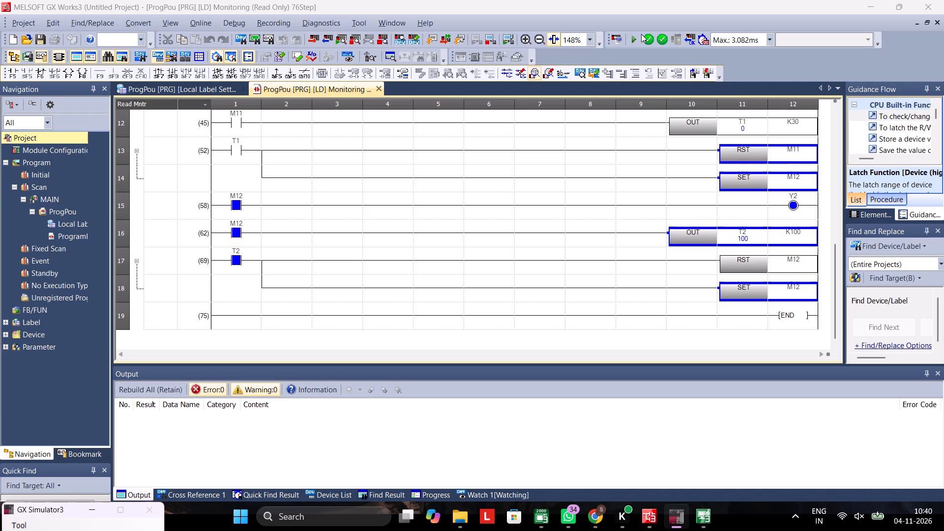
{"action": "left_click", "coordinate": [363, 24]}
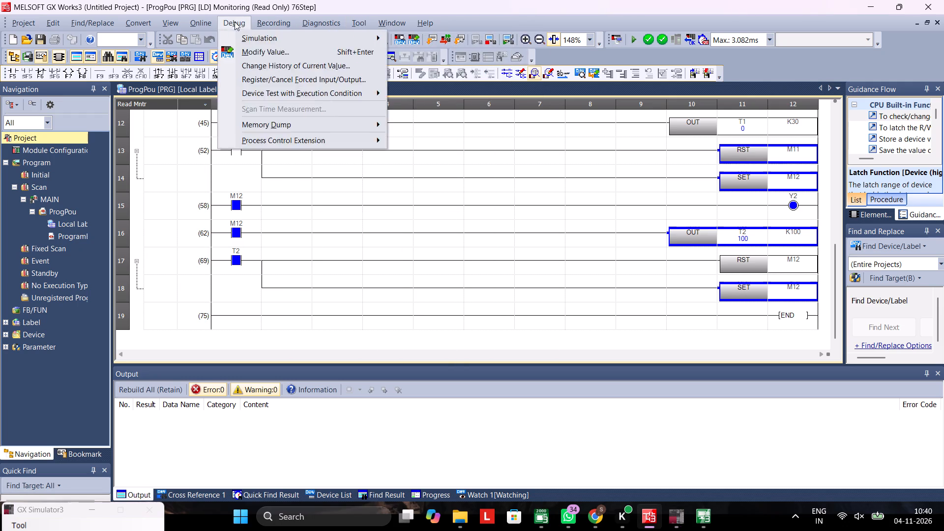
{"action": "left_click", "coordinate": [235, 22]}
{"action": "left_click", "coordinate": [243, 25]}
{"action": "left_click", "coordinate": [283, 44]}
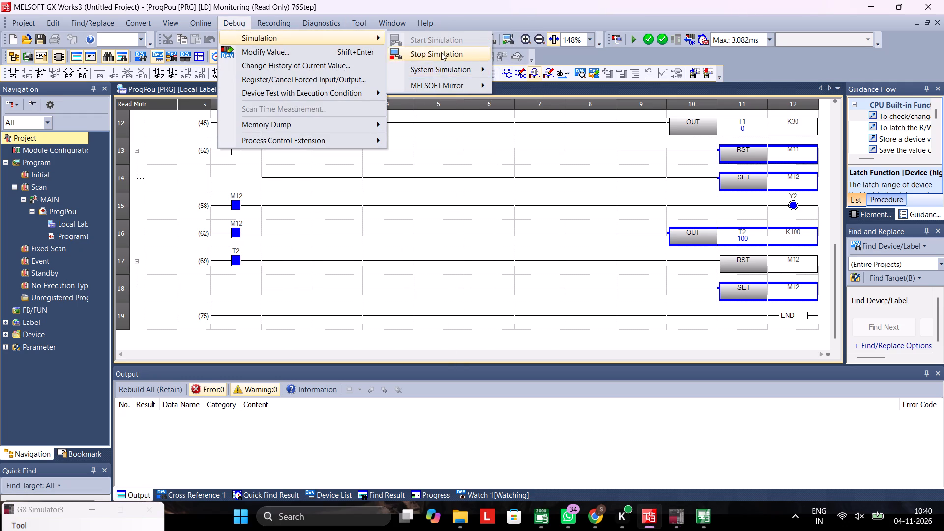
{"action": "left_click", "coordinate": [441, 52]}
Switch to the GT Simulator3 lamp screen and close the simulator.
{"action": "double_click", "coordinate": [705, 514]}
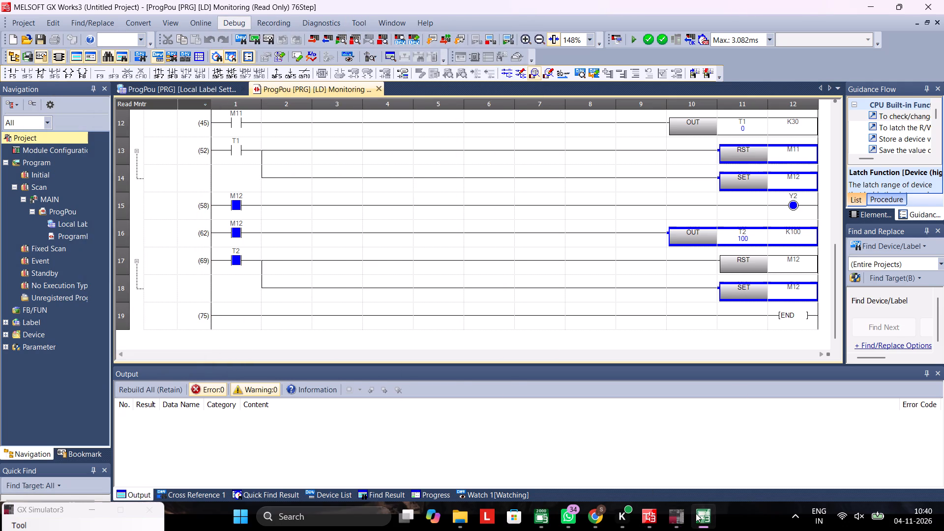
{"action": "left_click", "coordinate": [715, 521]}
{"action": "left_click", "coordinate": [713, 521]}
{"action": "left_click", "coordinate": [698, 524]}
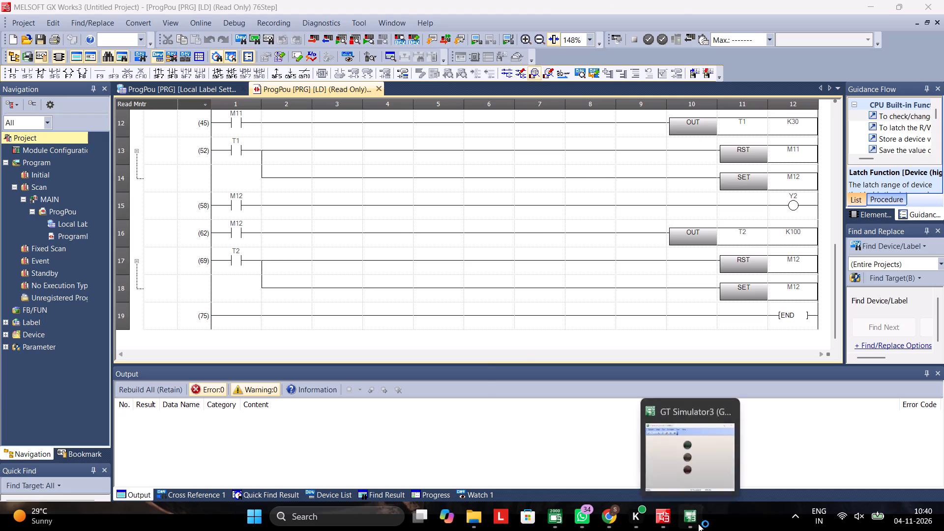
{"action": "left_click", "coordinate": [506, 320]}
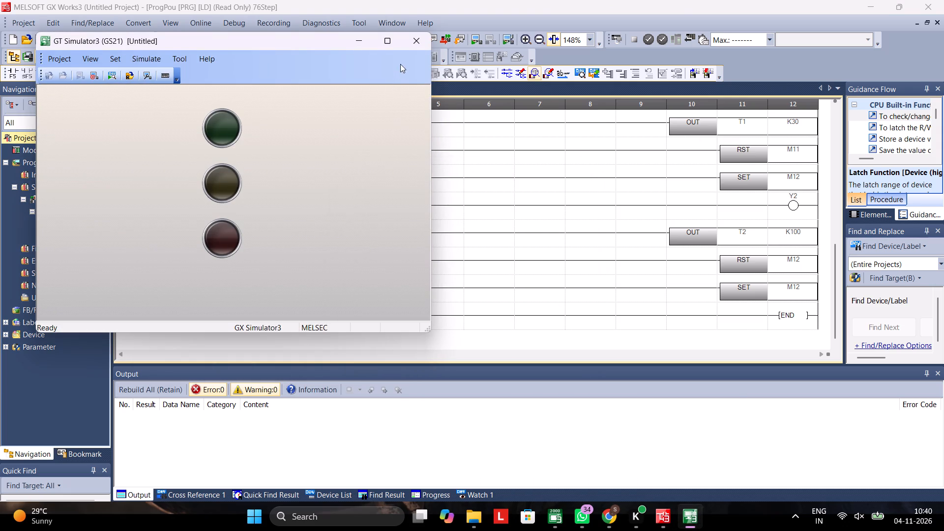
{"action": "left_click", "coordinate": [413, 41]}
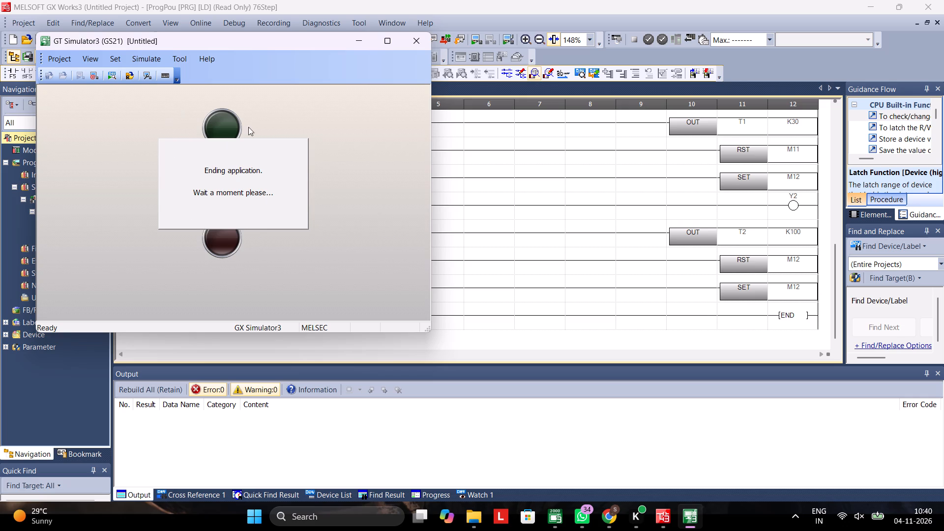
{"action": "left_click", "coordinate": [329, 40]}
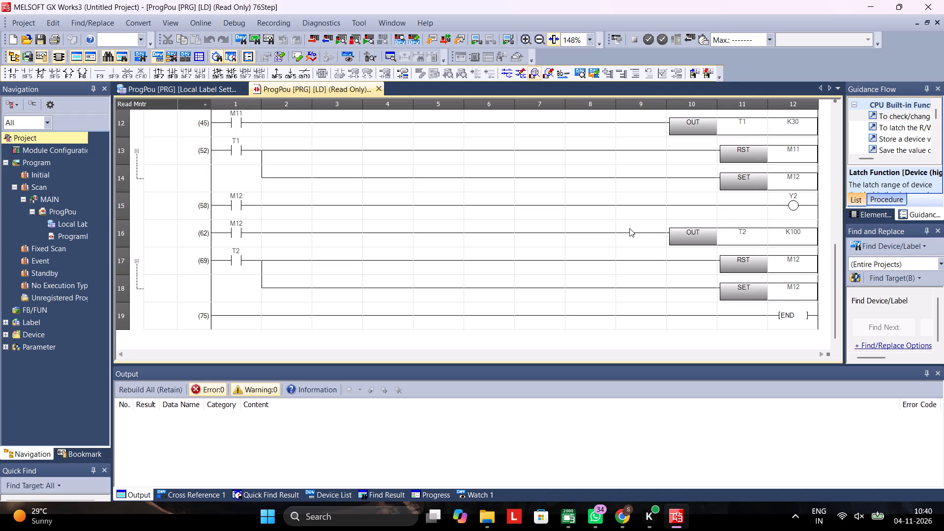
Rebuild all programs in the GX Works3 project, keeping the existing conversion settings and leaving the program check off.
{"action": "left_click", "coordinate": [228, 24]}
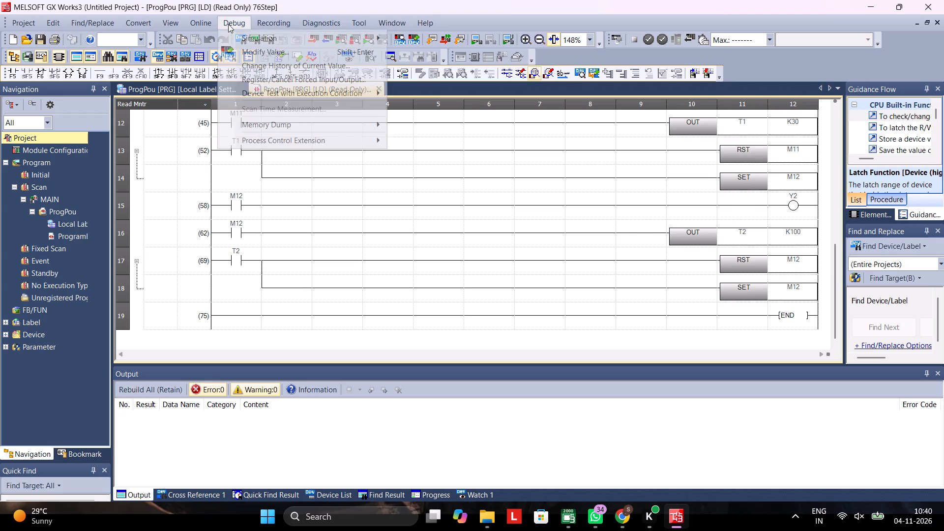
{"action": "left_click", "coordinate": [151, 26]}
{"action": "double_click", "coordinate": [151, 26]}
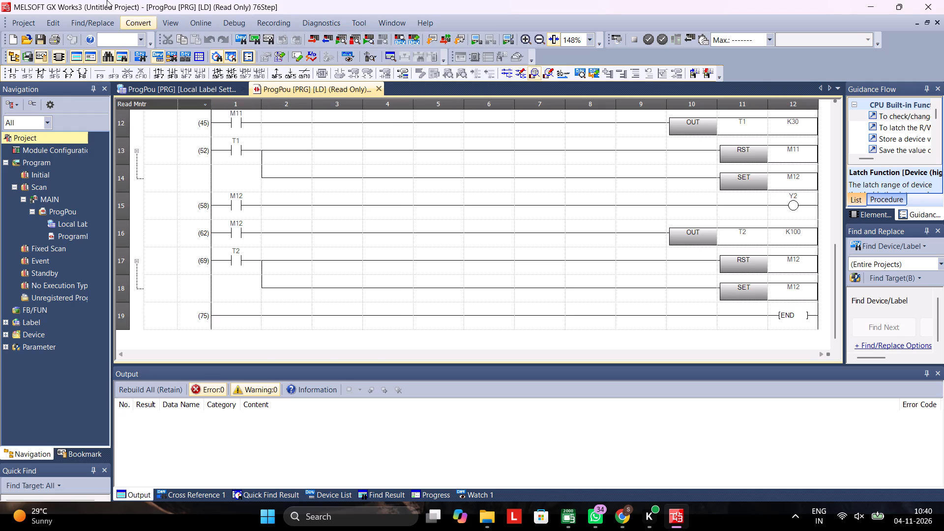
{"action": "left_click", "coordinate": [142, 21]}
{"action": "left_click", "coordinate": [155, 59]}
{"action": "key", "text": "F4"}
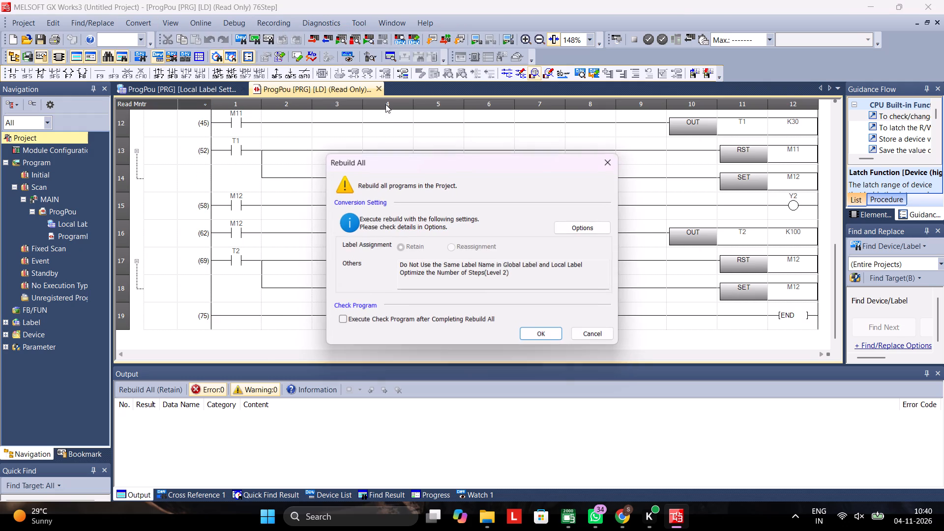
{"action": "left_click", "coordinate": [555, 330]}
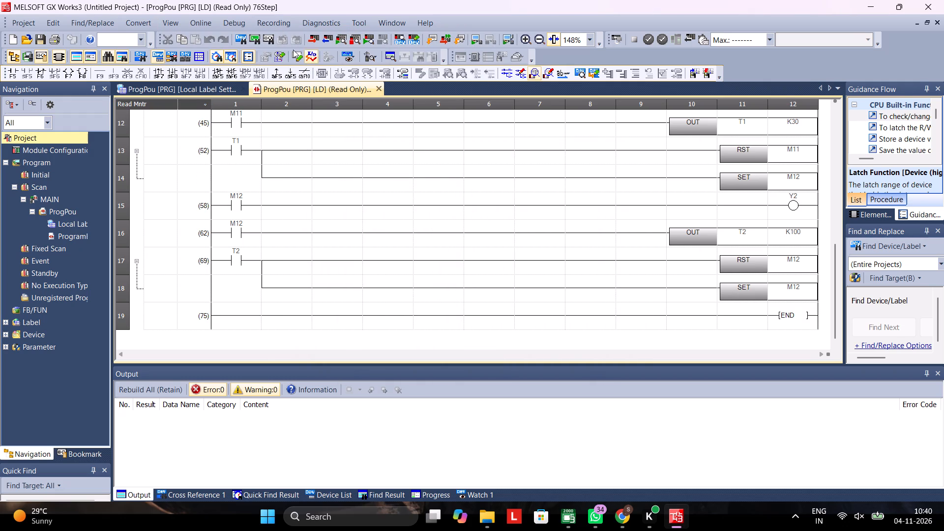
Start the ladder simulation again in GX Works3.
{"action": "left_click", "coordinate": [222, 22]}
{"action": "left_click", "coordinate": [248, 35]}
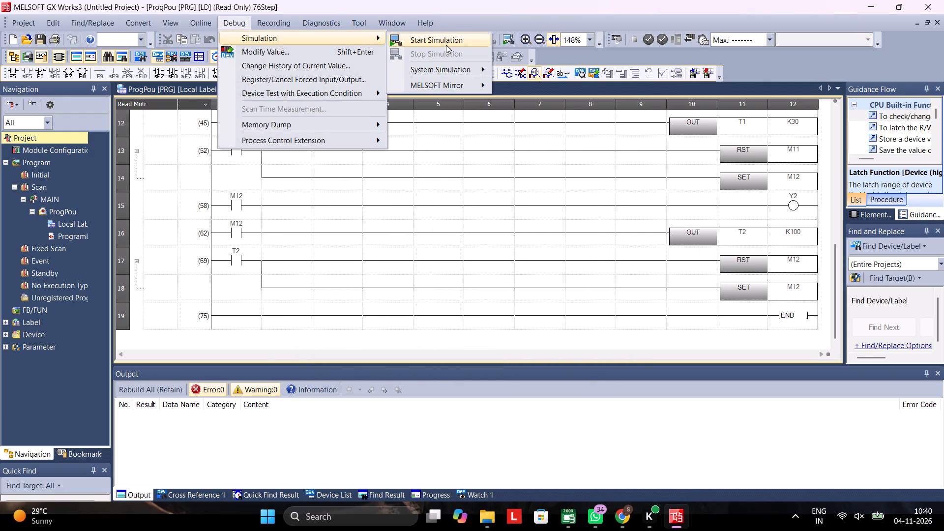
{"action": "left_click", "coordinate": [446, 45]}
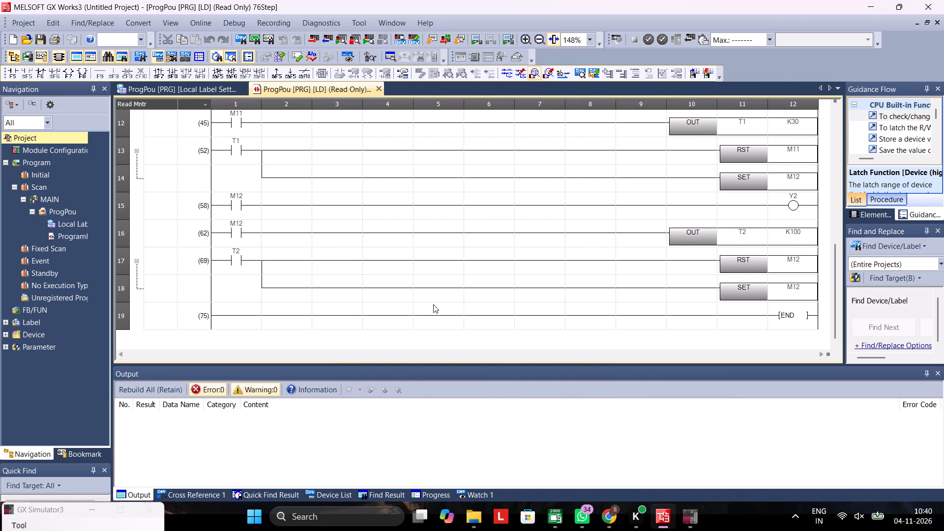
{"action": "left_click", "coordinate": [693, 515]}
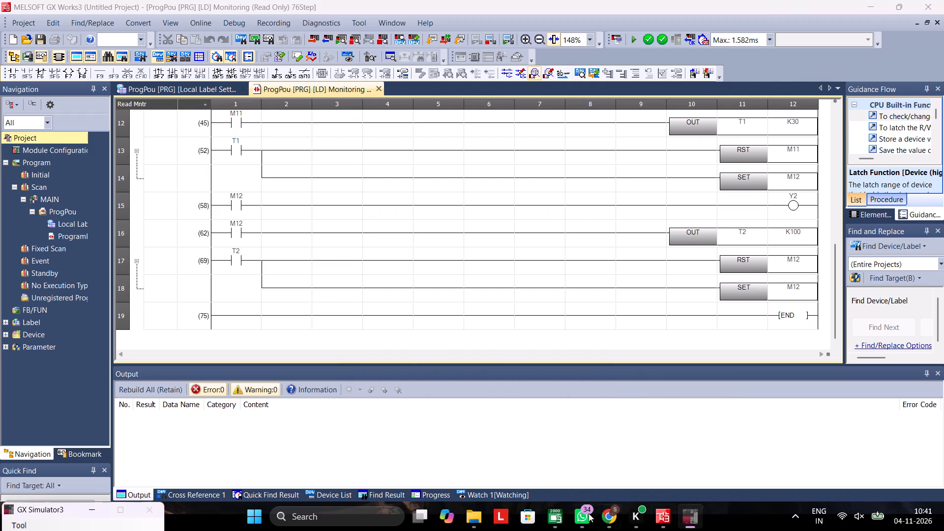
Switch to GT Designer3 and launch GT Simulator3 for the three-lamp base screen B-1.
{"action": "left_click", "coordinate": [545, 516]}
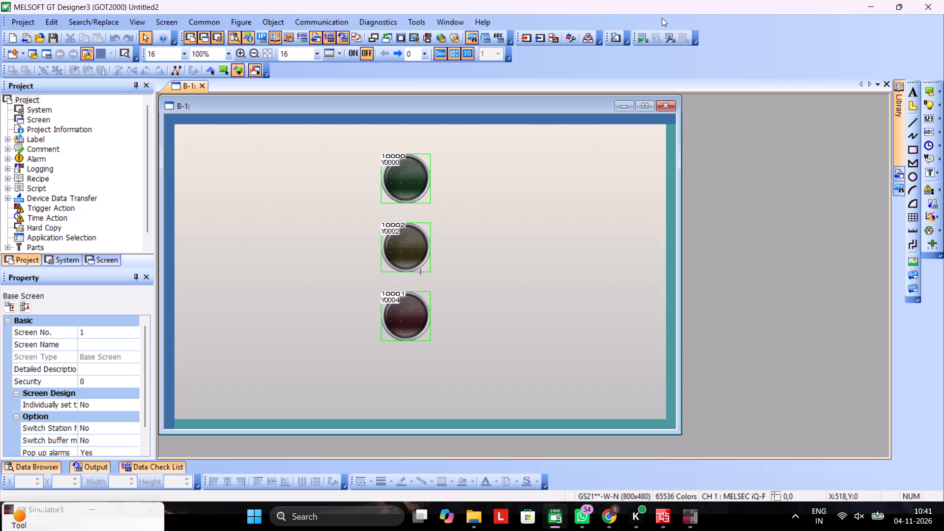
{"action": "left_click", "coordinate": [643, 42]}
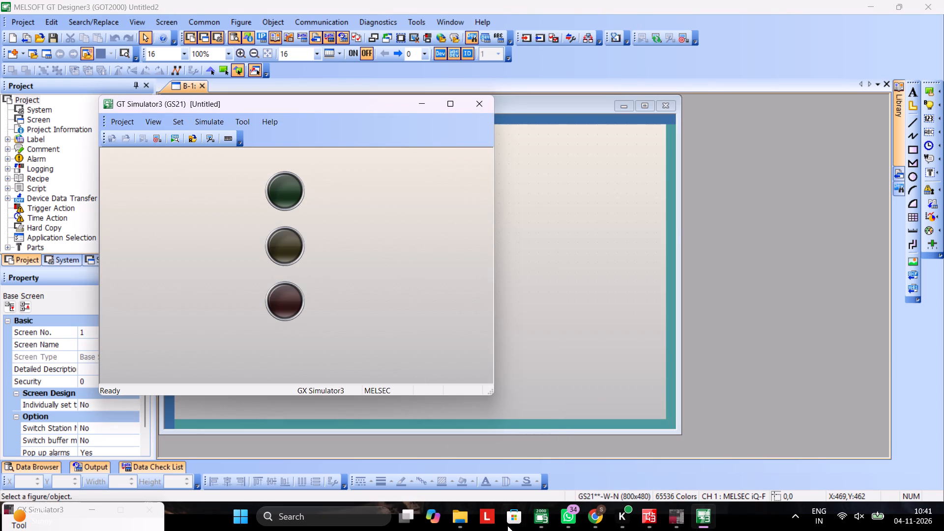
Switch to the monitored GX Works3 ladder and turn on start contact X0 in the first rung.
{"action": "left_click", "coordinate": [662, 518]}
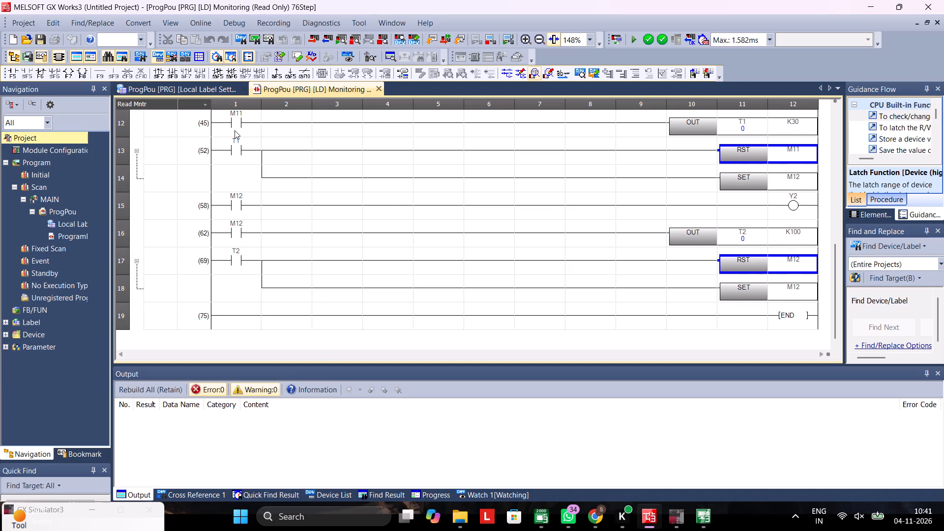
{"action": "scroll", "coordinate": [235, 130], "scroll_direction": "up", "scroll_amount": 14}
{"action": "left_click", "coordinate": [238, 112]}
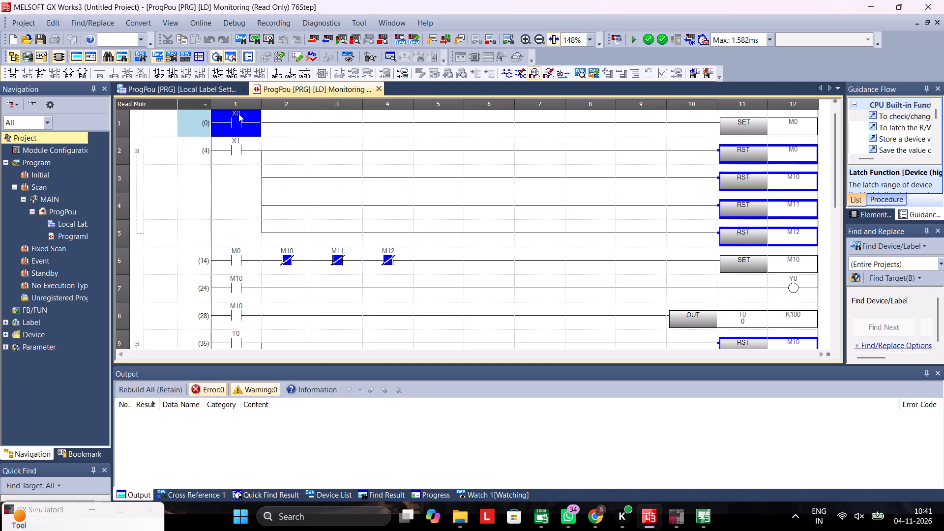
{"action": "key", "text": "shift+Return"}
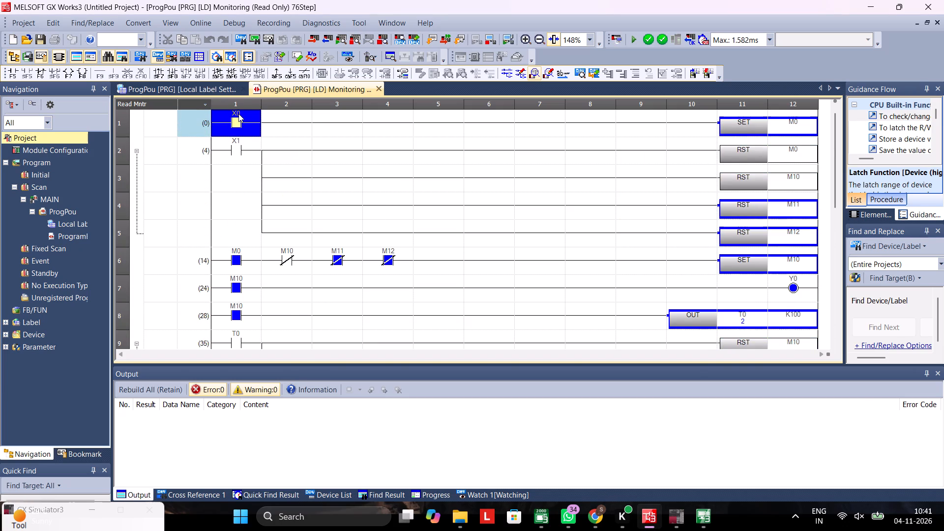
Compare the three lamps in GT Simulator3 with the monitored GX Works3 ladder as the timed sequence runs, finishing on the ladder.
{"action": "key", "text": "alt+Tab"}
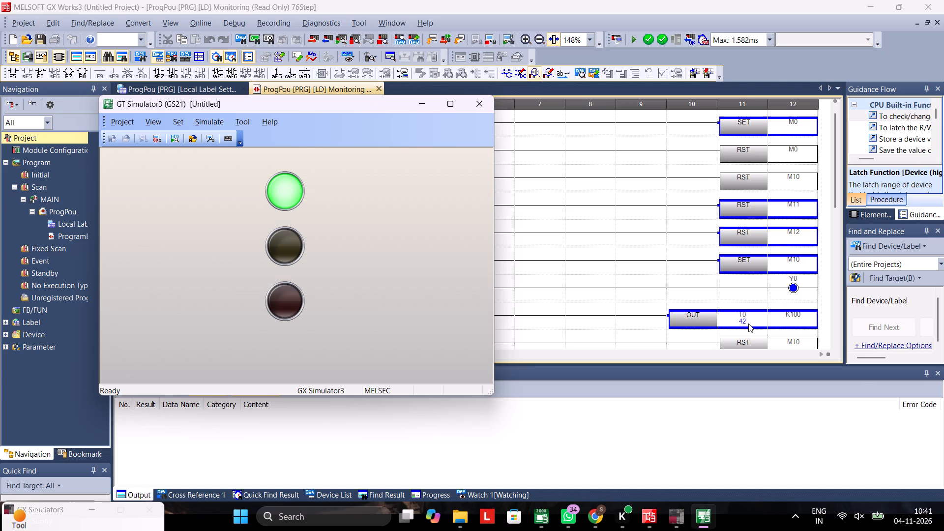
{"action": "key", "text": "alt+Tab"}
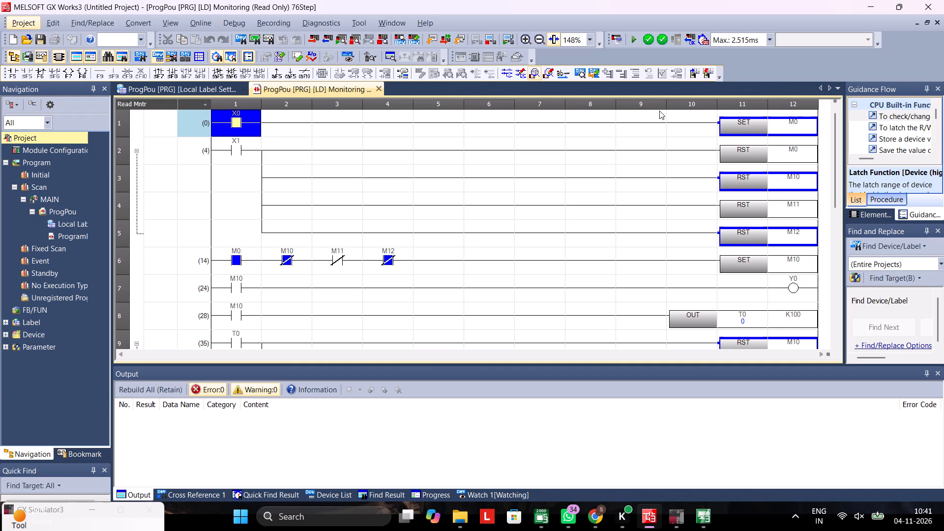
{"action": "key", "text": "alt+Tab"}
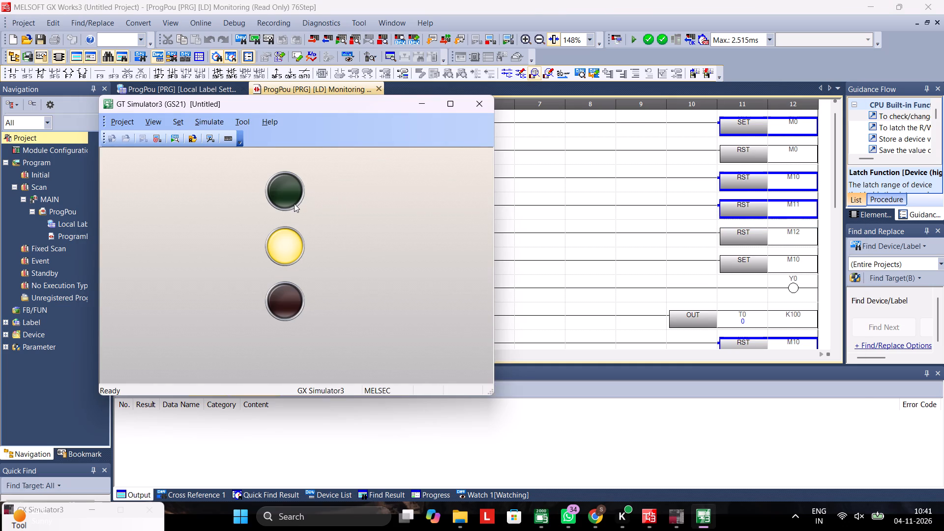
{"action": "double_click", "coordinate": [421, 106]}
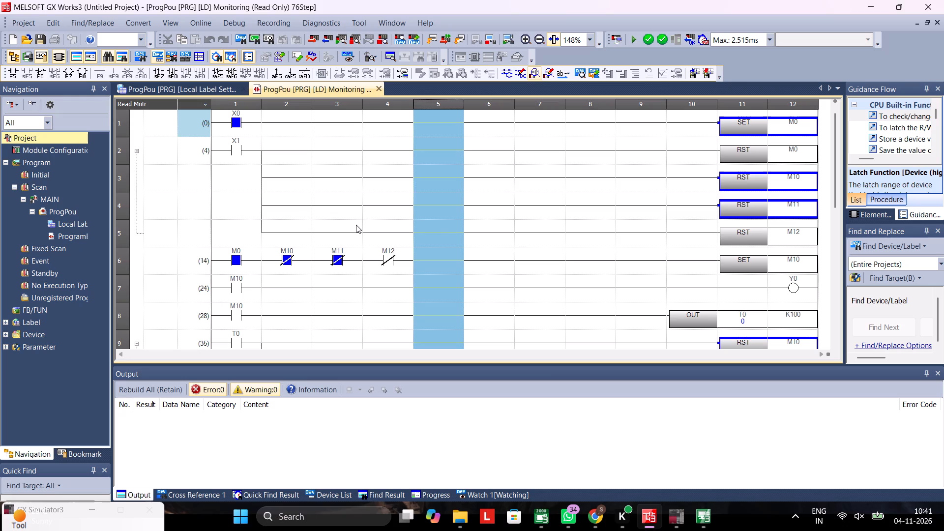
Examine the final ladder rungs, checking contact M12, output Y2, timer T2 and the M12 reset and set instructions.
{"action": "left_click", "coordinate": [452, 222]}
{"action": "scroll", "coordinate": [450, 223], "scroll_direction": "down", "scroll_amount": 5}
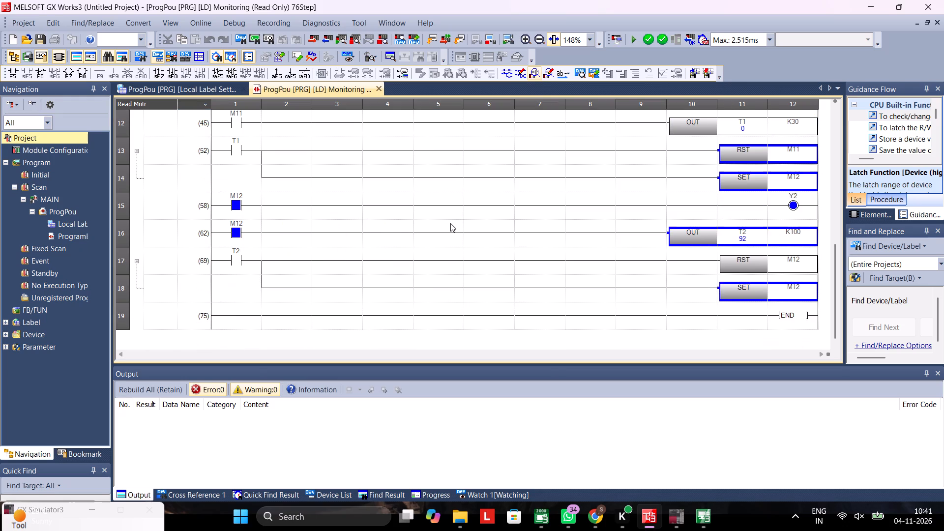
{"action": "scroll", "coordinate": [450, 223], "scroll_direction": "down", "scroll_amount": 11}
{"action": "scroll", "coordinate": [545, 204], "scroll_direction": "down", "scroll_amount": 5}
{"action": "left_click", "coordinate": [559, 291]}
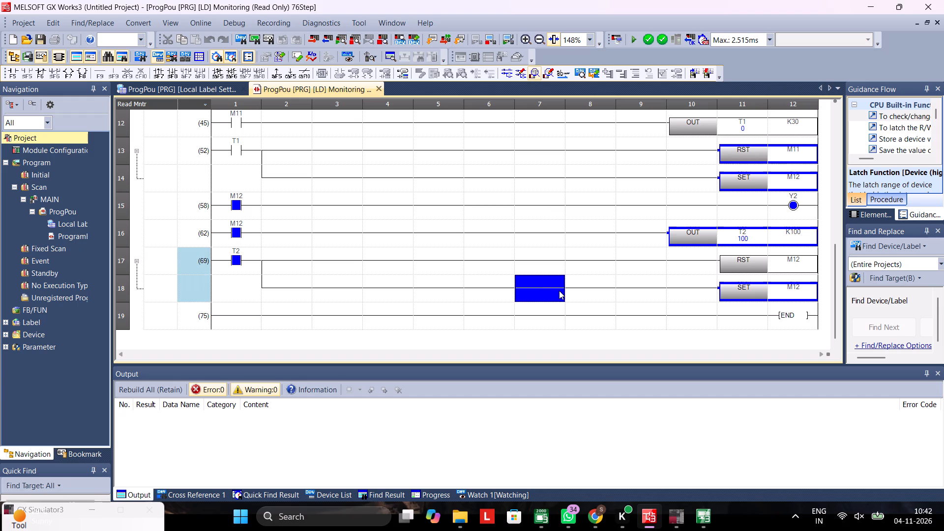
{"action": "left_click", "coordinate": [609, 293]}
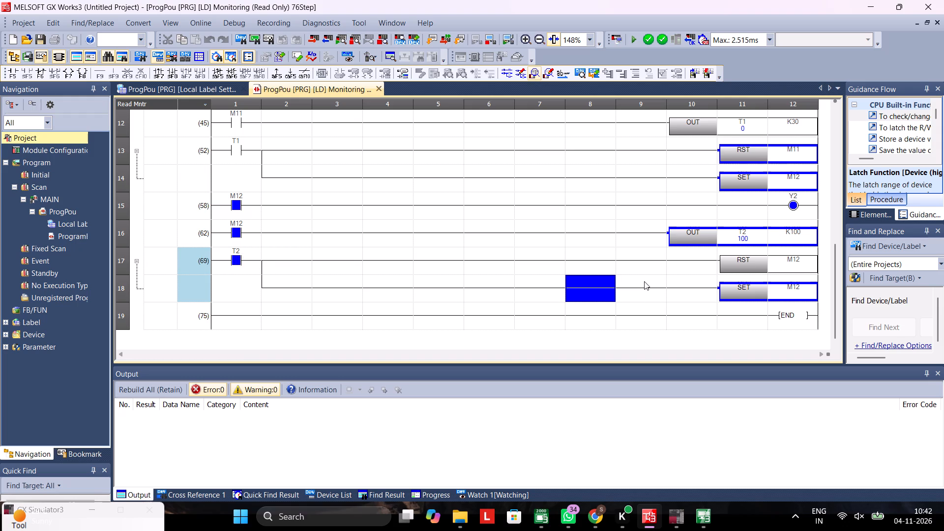
{"action": "scroll", "coordinate": [643, 281], "scroll_direction": "down", "scroll_amount": 2}
{"action": "scroll", "coordinate": [761, 274], "scroll_direction": "down", "scroll_amount": 5}
{"action": "left_click", "coordinate": [803, 206]}
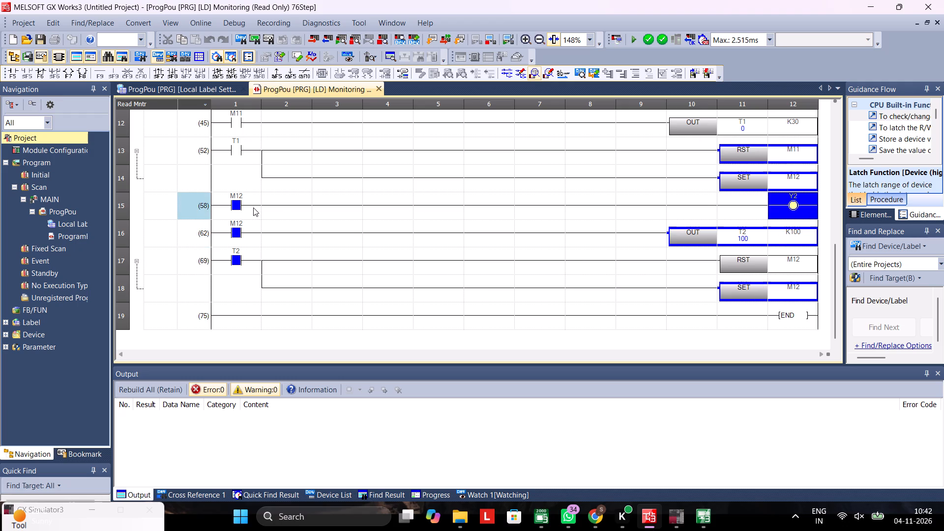
{"action": "left_click", "coordinate": [253, 207]}
Trace the monitored ladder between the start rung and the M12 rungs, checking the M10, M11 and M12 interlocks and timers.
{"action": "scroll", "coordinate": [767, 203], "scroll_direction": "up", "scroll_amount": 2}
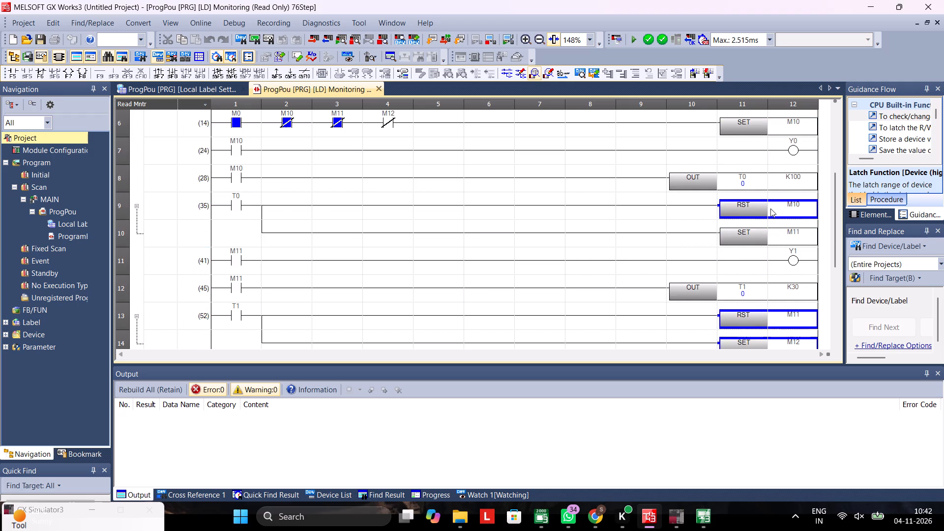
{"action": "scroll", "coordinate": [804, 268], "scroll_direction": "down", "scroll_amount": 3}
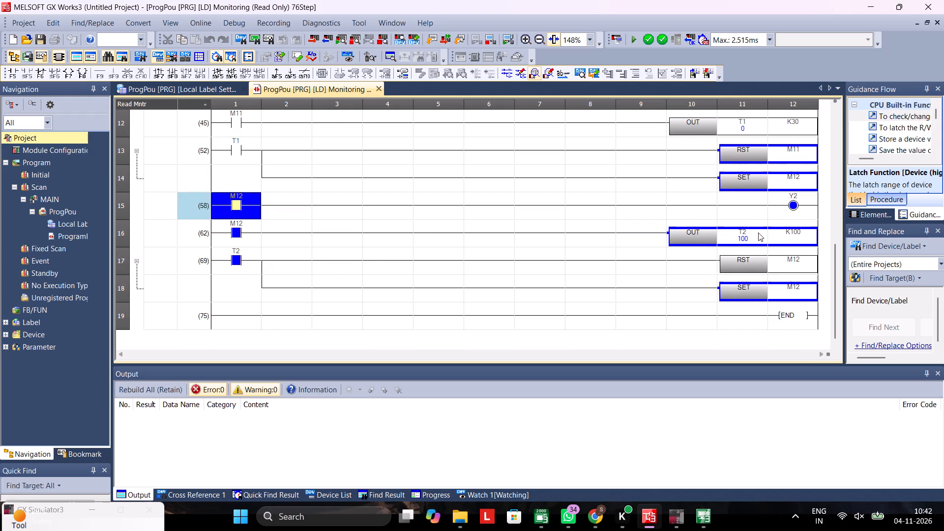
{"action": "scroll", "coordinate": [657, 225], "scroll_direction": "up", "scroll_amount": 4}
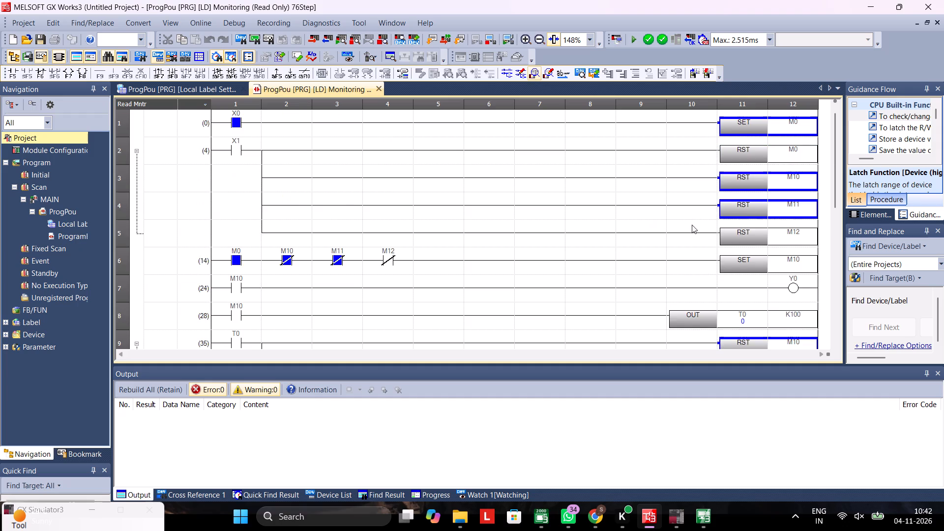
{"action": "scroll", "coordinate": [511, 236], "scroll_direction": "down", "scroll_amount": 3}
{"action": "scroll", "coordinate": [774, 157], "scroll_direction": "up", "scroll_amount": 2}
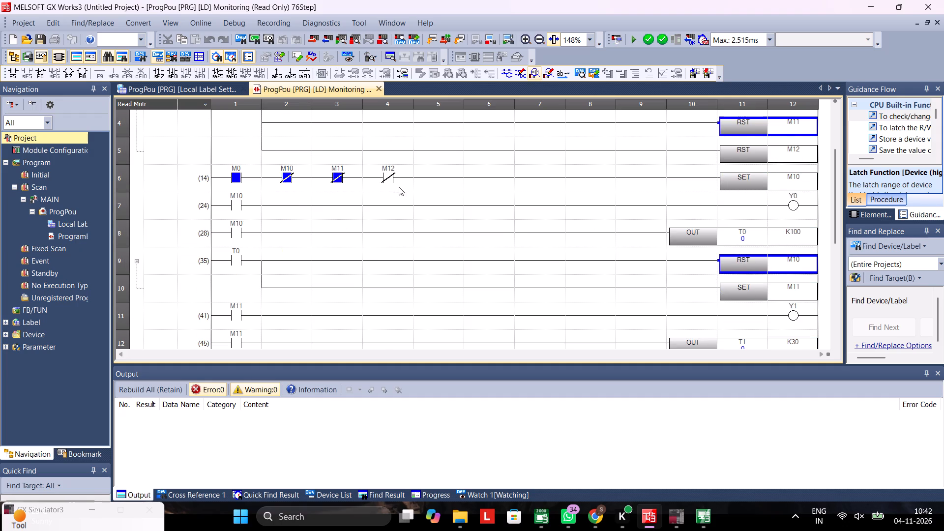
{"action": "scroll", "coordinate": [399, 187], "scroll_direction": "down", "scroll_amount": 1}
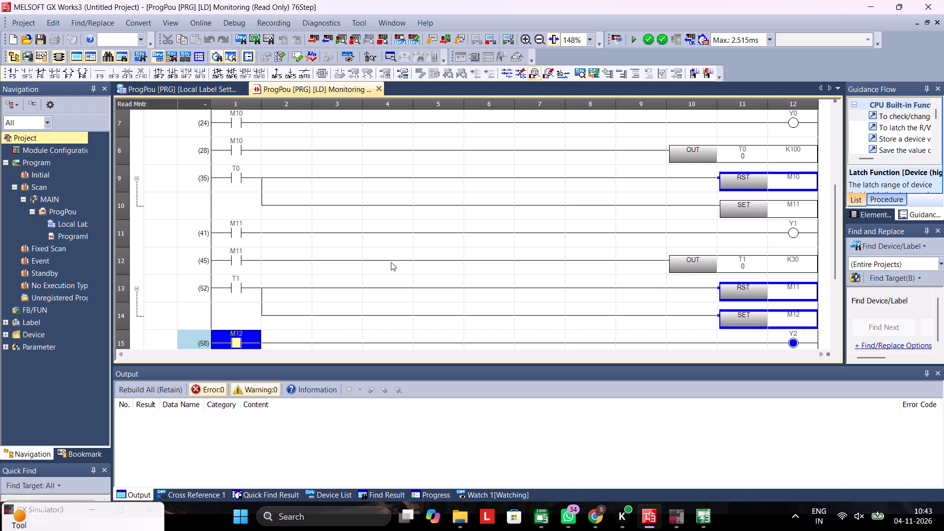
Recheck the lamps in GT Simulator3, and return to GX Works3 to review the T2 rungs and the rungs from X0 onward.
{"action": "key", "text": "alt+Tab"}
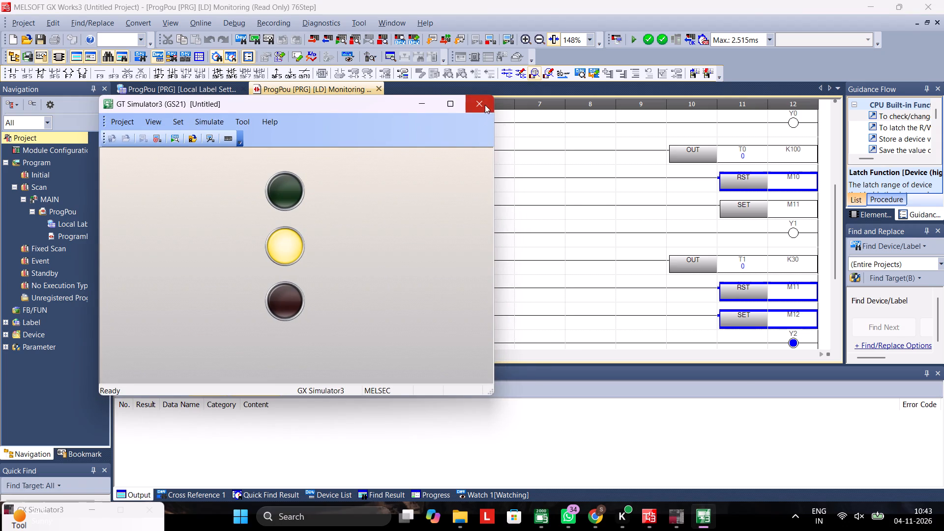
{"action": "key", "text": "alt+Tab"}
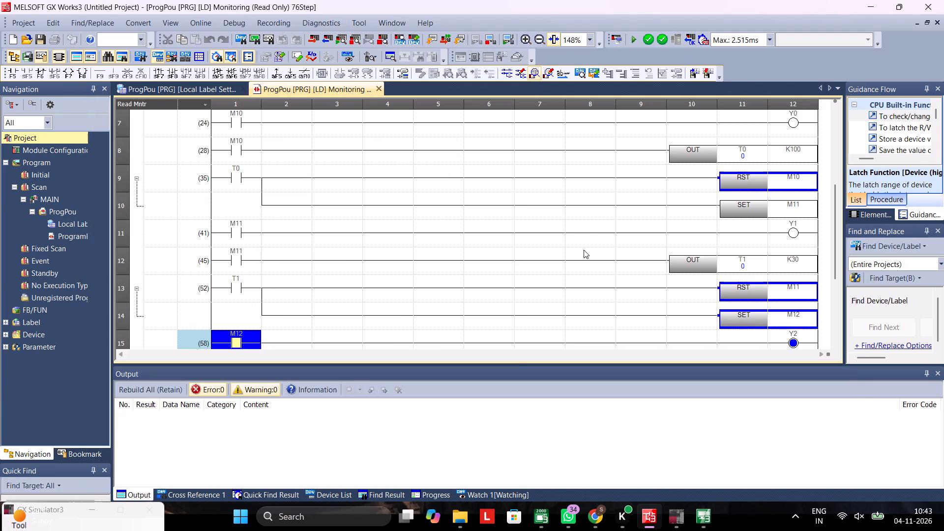
{"action": "scroll", "coordinate": [517, 261], "scroll_direction": "down", "scroll_amount": 4}
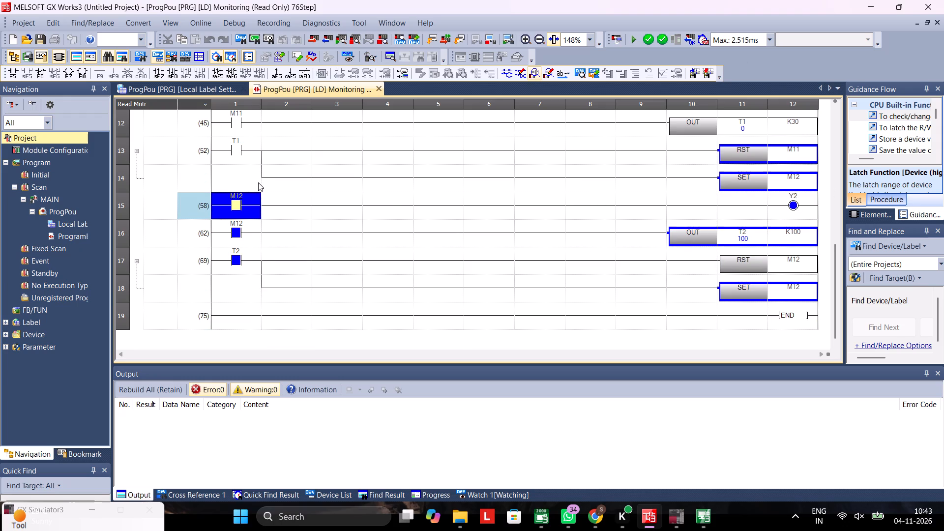
{"action": "scroll", "coordinate": [258, 182], "scroll_direction": "up", "scroll_amount": 5}
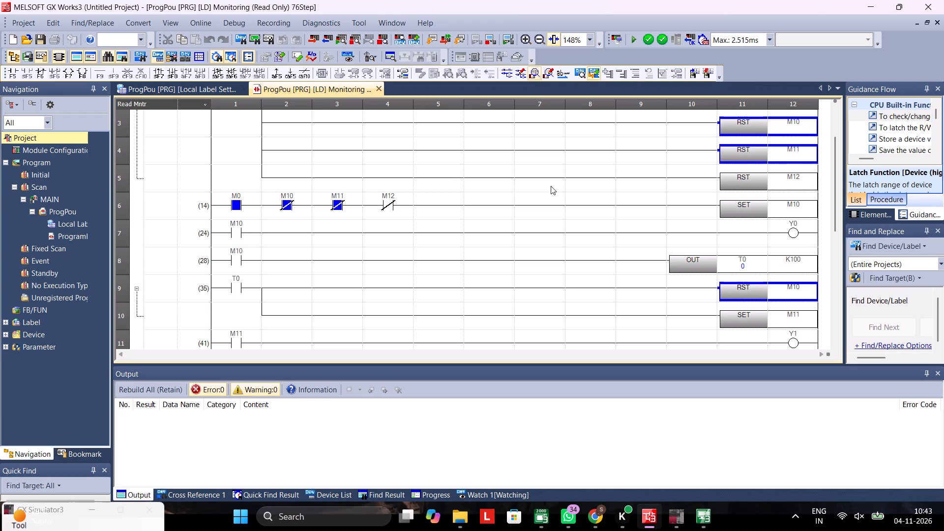
{"action": "scroll", "coordinate": [549, 189], "scroll_direction": "up", "scroll_amount": 1}
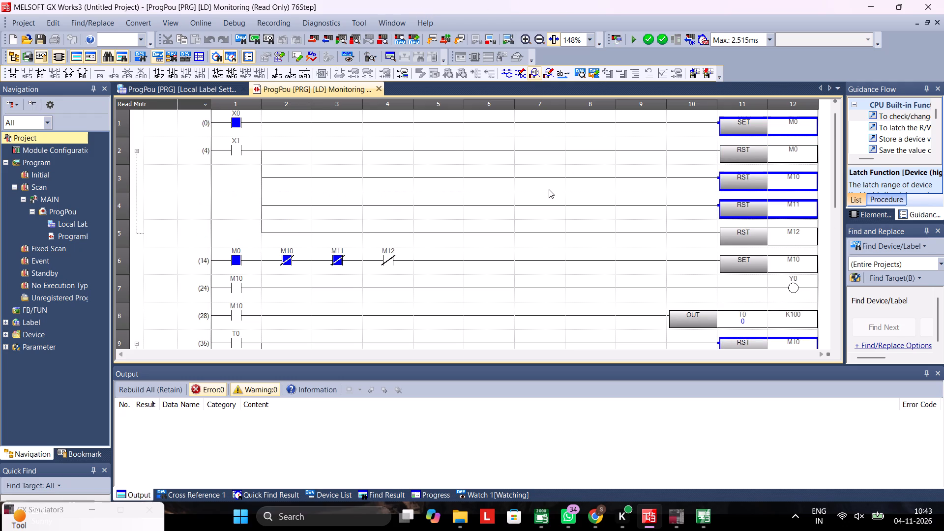
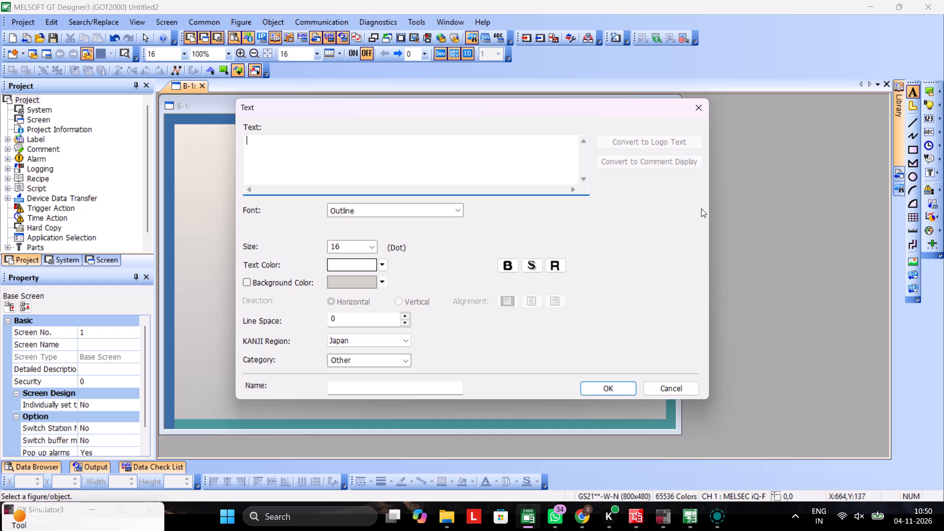
Dismiss the Text settings dialog without adding any text to base screen B-1.
{"action": "left_click", "coordinate": [706, 113]}
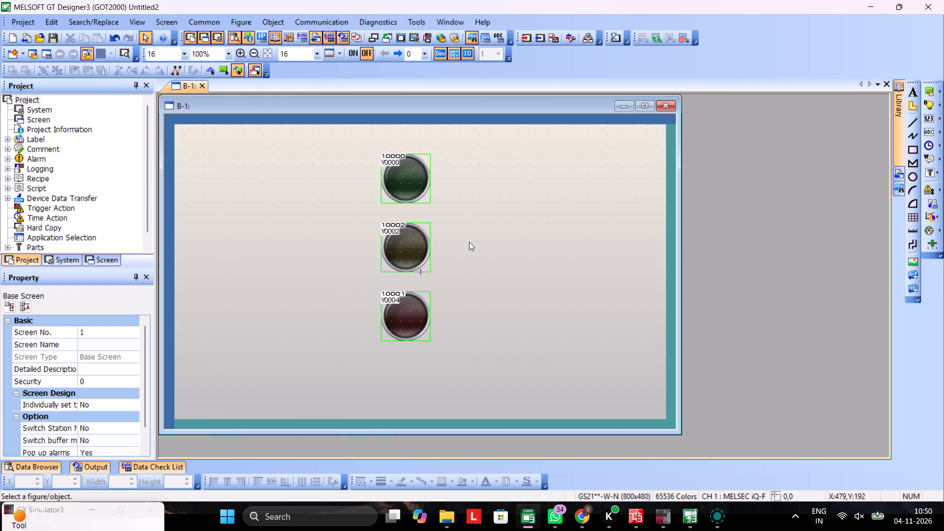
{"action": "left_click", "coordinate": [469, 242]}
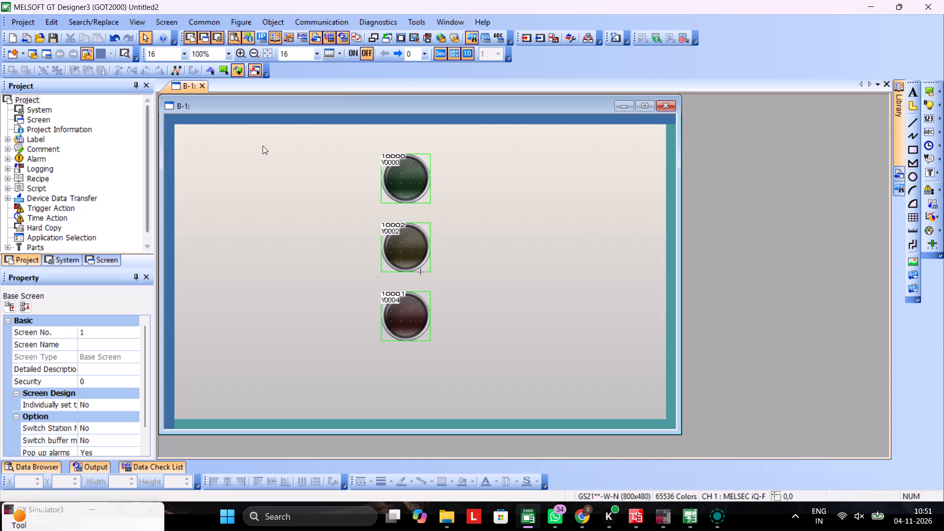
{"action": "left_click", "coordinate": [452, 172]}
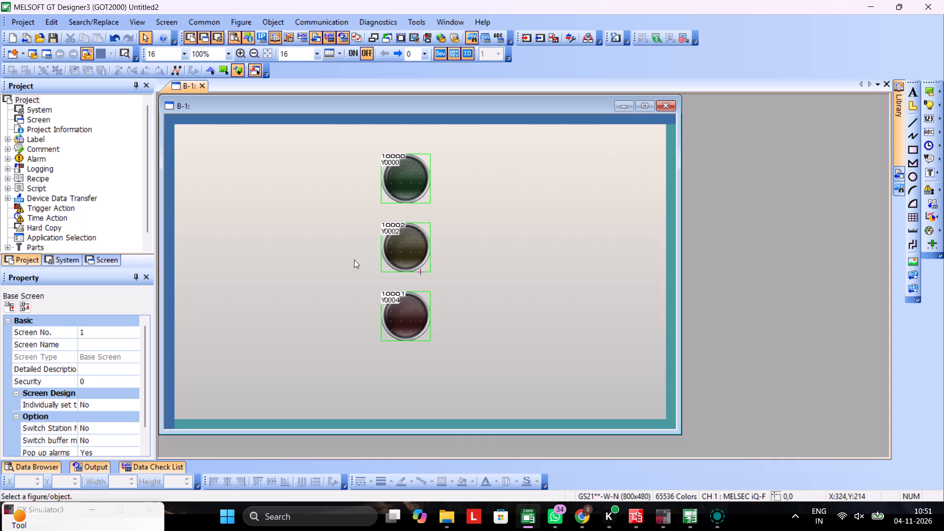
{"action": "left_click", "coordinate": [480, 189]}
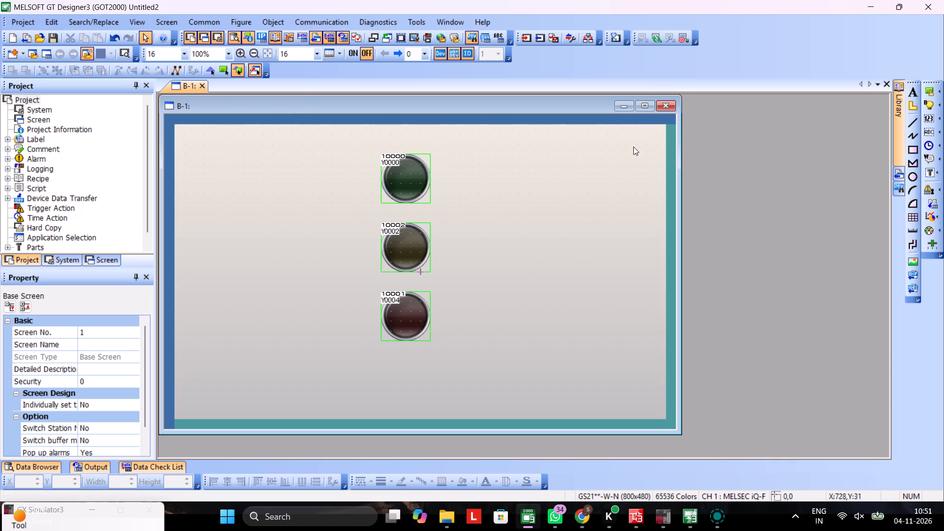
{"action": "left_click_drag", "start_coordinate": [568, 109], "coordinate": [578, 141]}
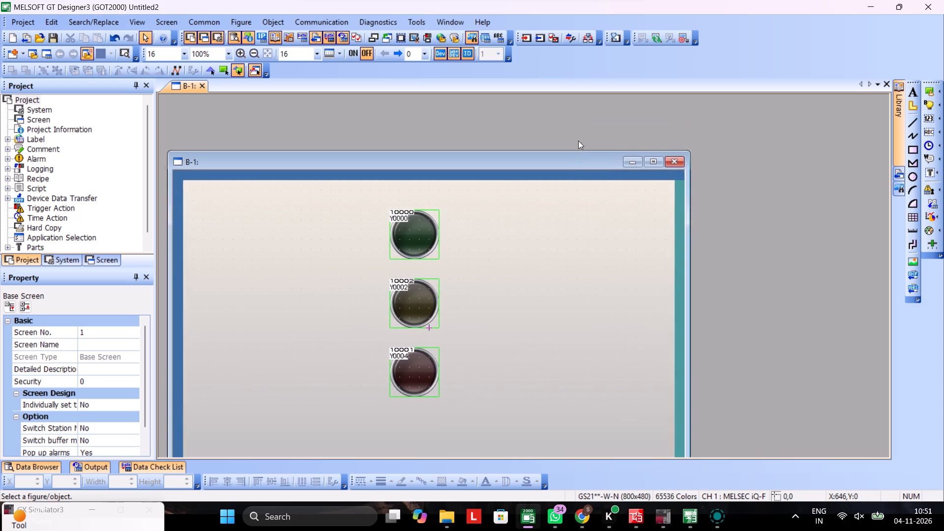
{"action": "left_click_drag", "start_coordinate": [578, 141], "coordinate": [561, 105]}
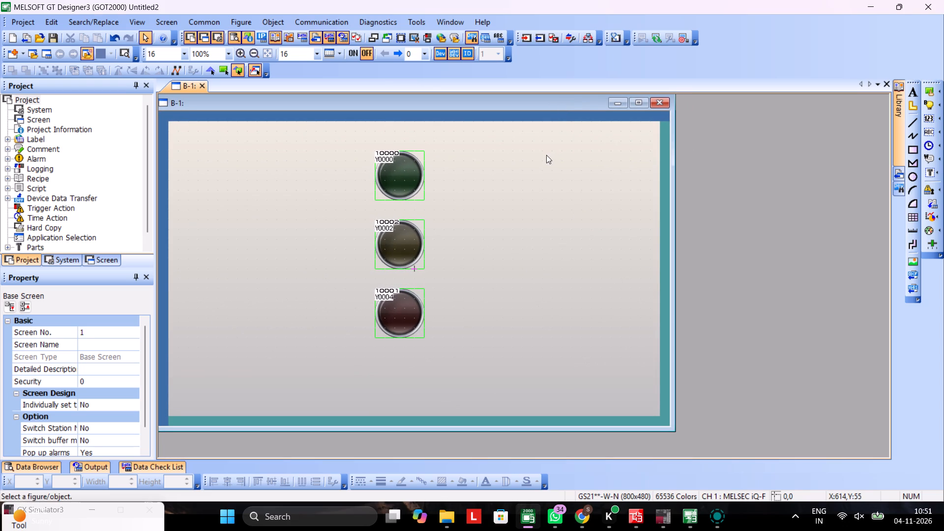